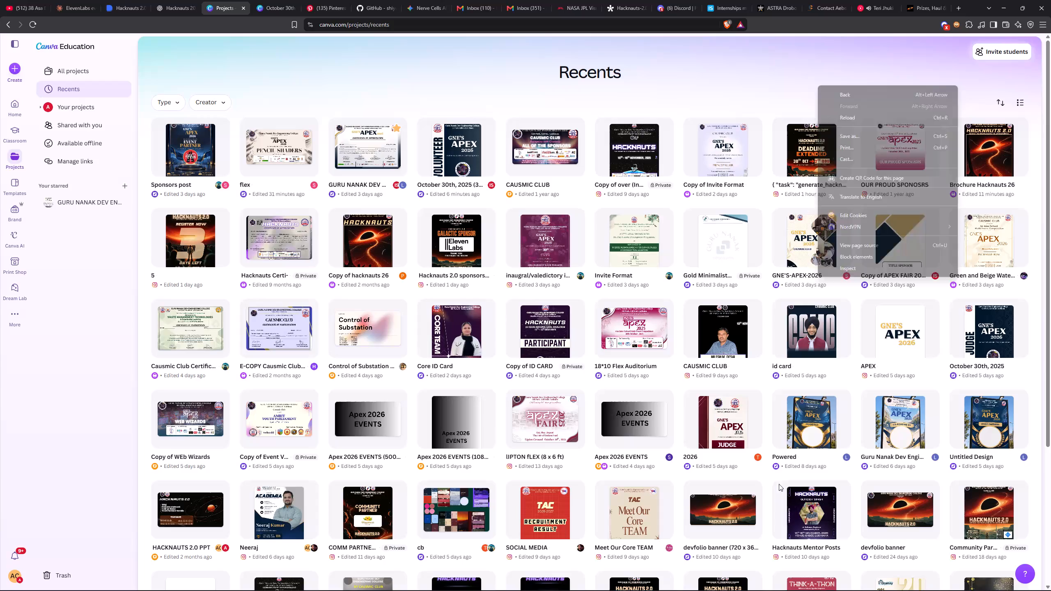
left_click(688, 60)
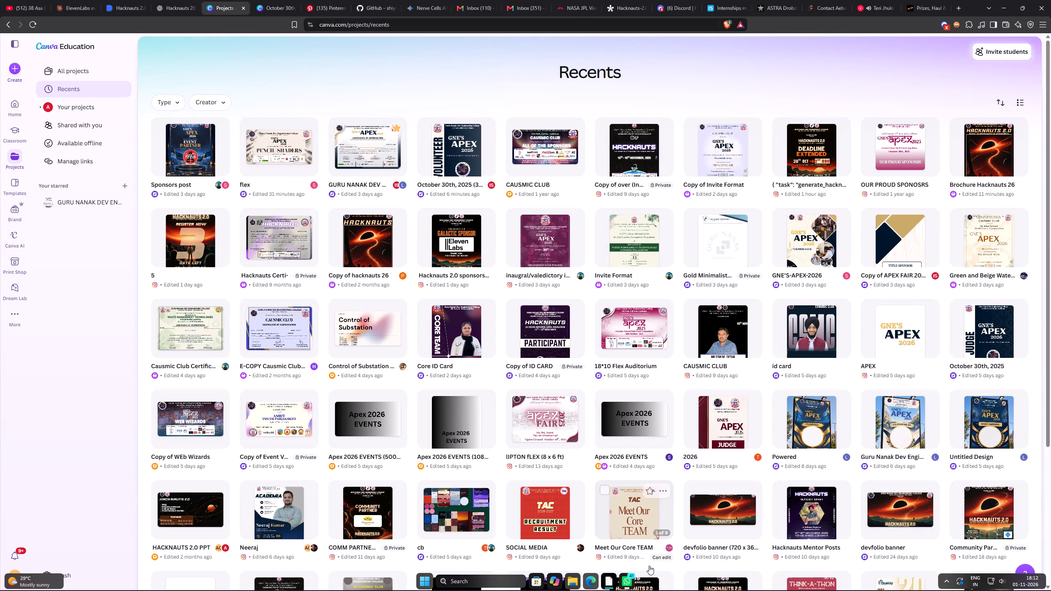
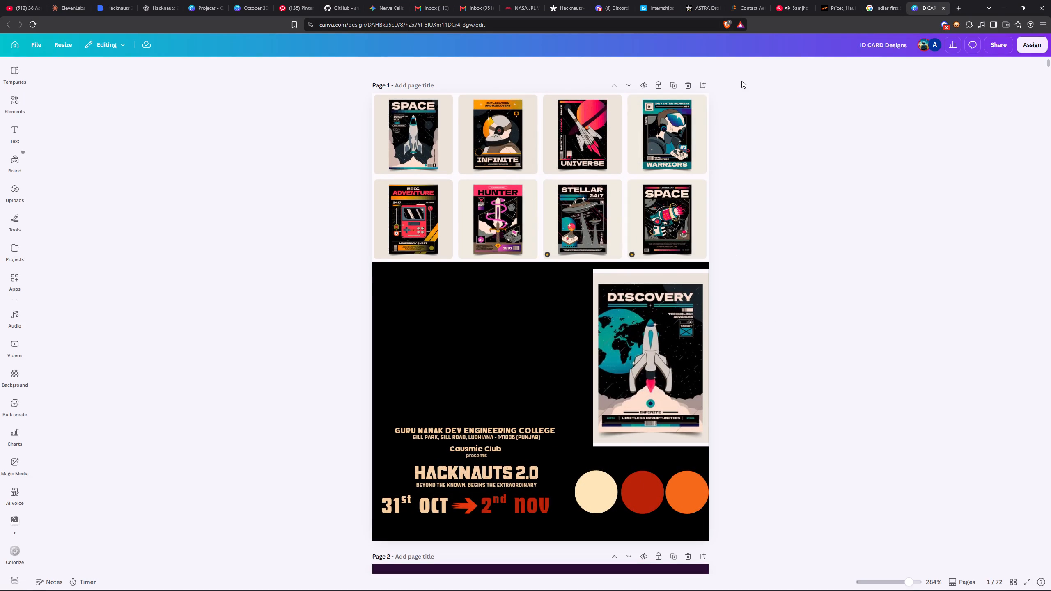
Paste the copied Aryabhata satellite artwork onto blank page 8 of the Canva ID card design and move it towards the page's upper-right area.
scroll(732, 87, "down", 11)
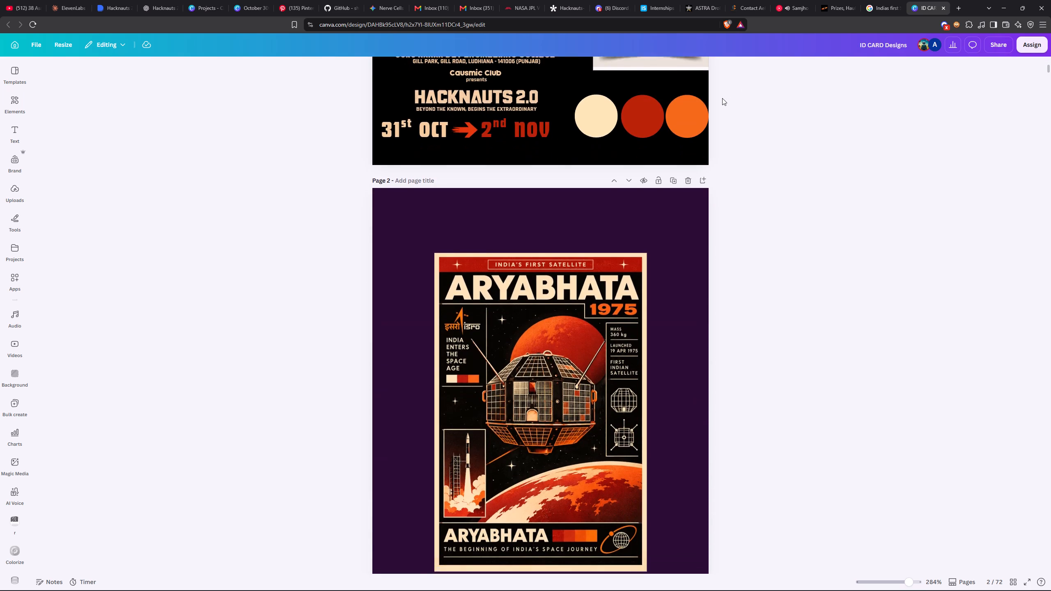
scroll(722, 98, "down", 3)
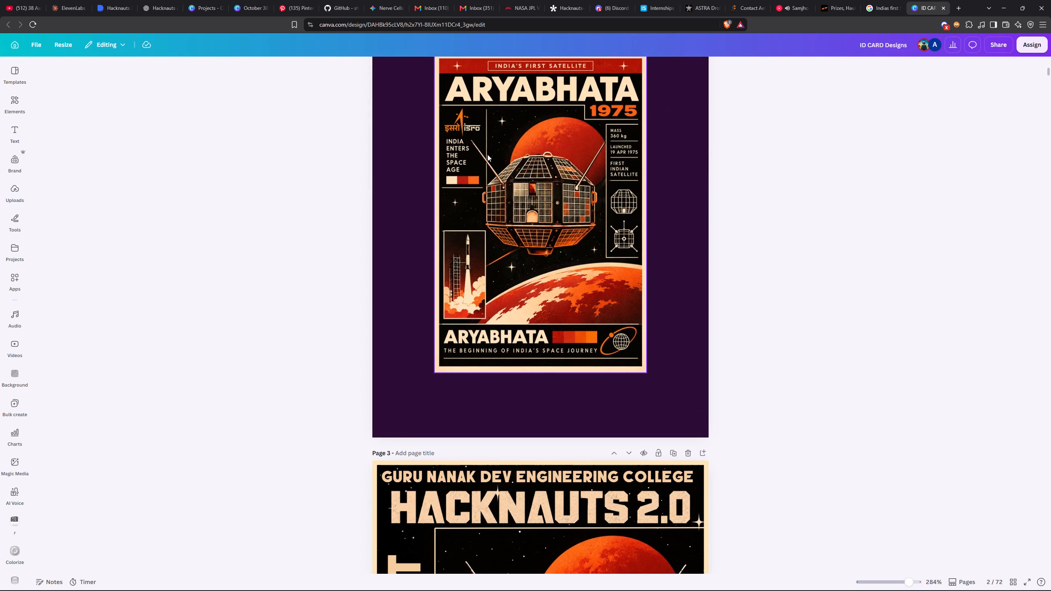
scroll(479, 173, "down", 2)
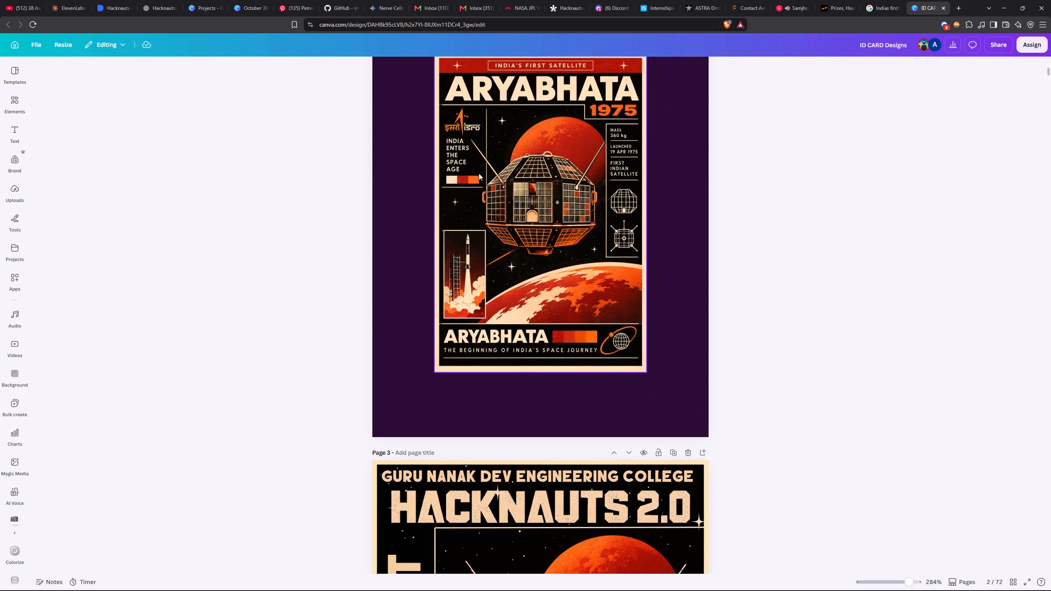
scroll(479, 173, "down", 12)
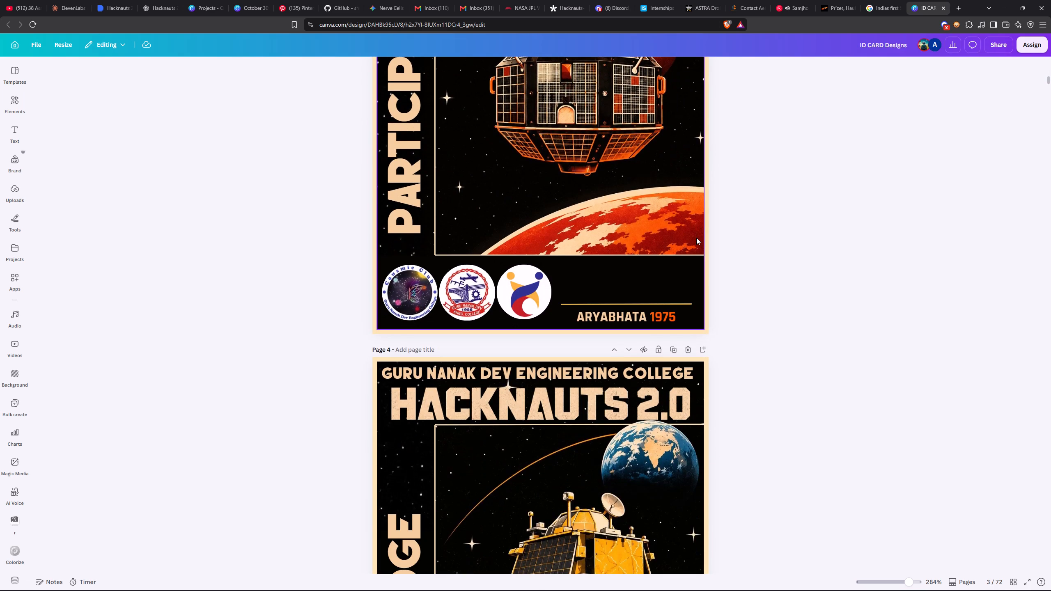
scroll(679, 345, "down", 6)
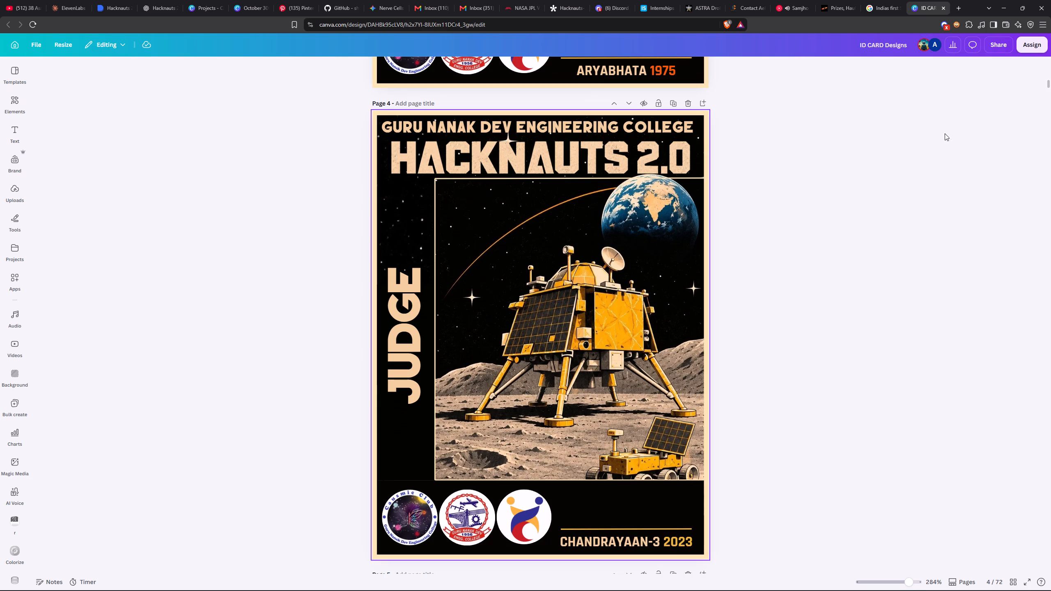
scroll(844, 155, "down", 3)
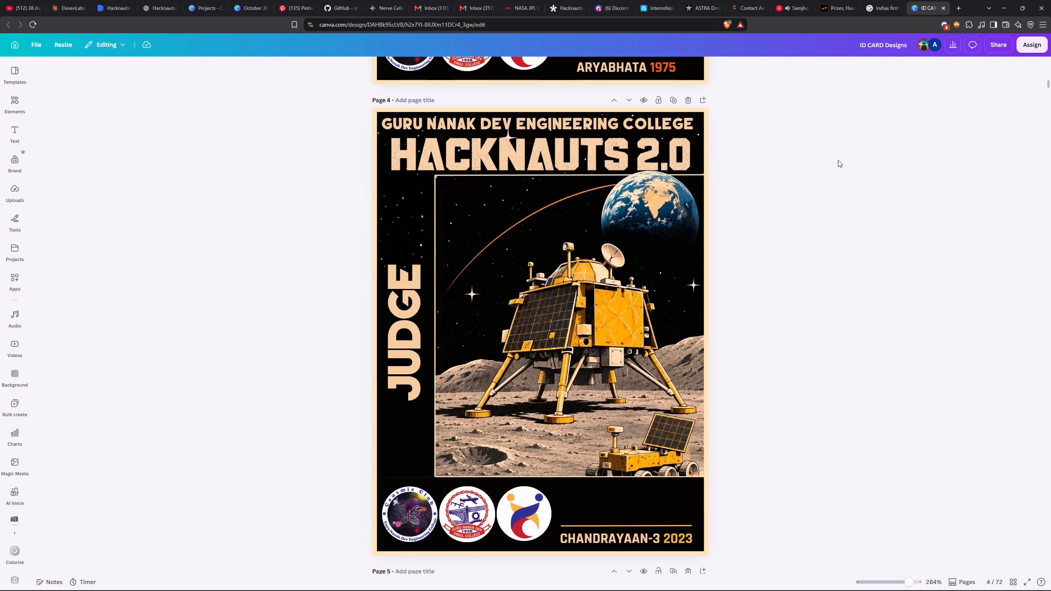
scroll(838, 160, "down", 10)
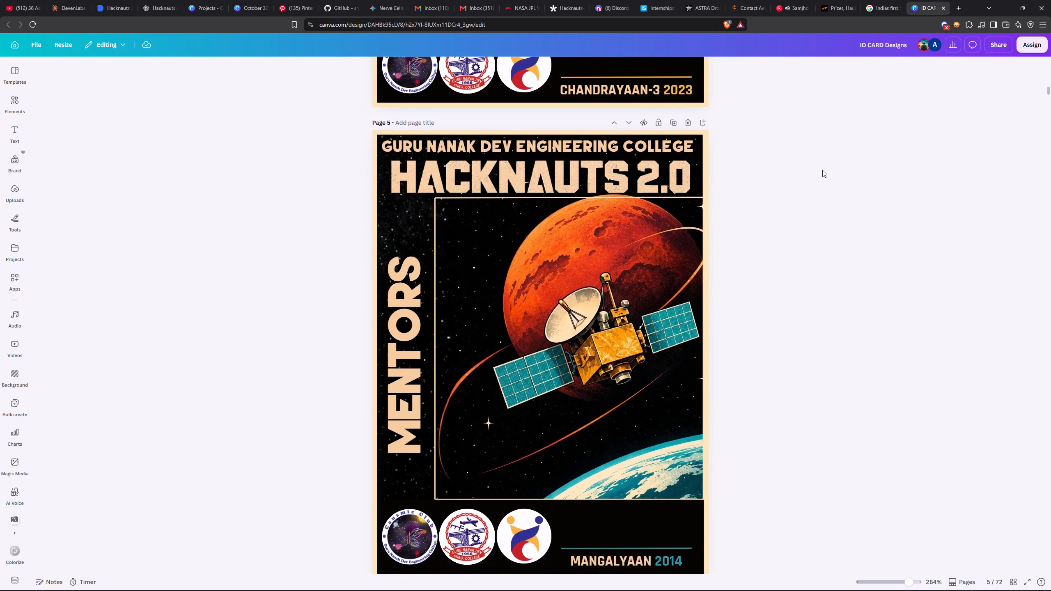
scroll(822, 170, "down", 18)
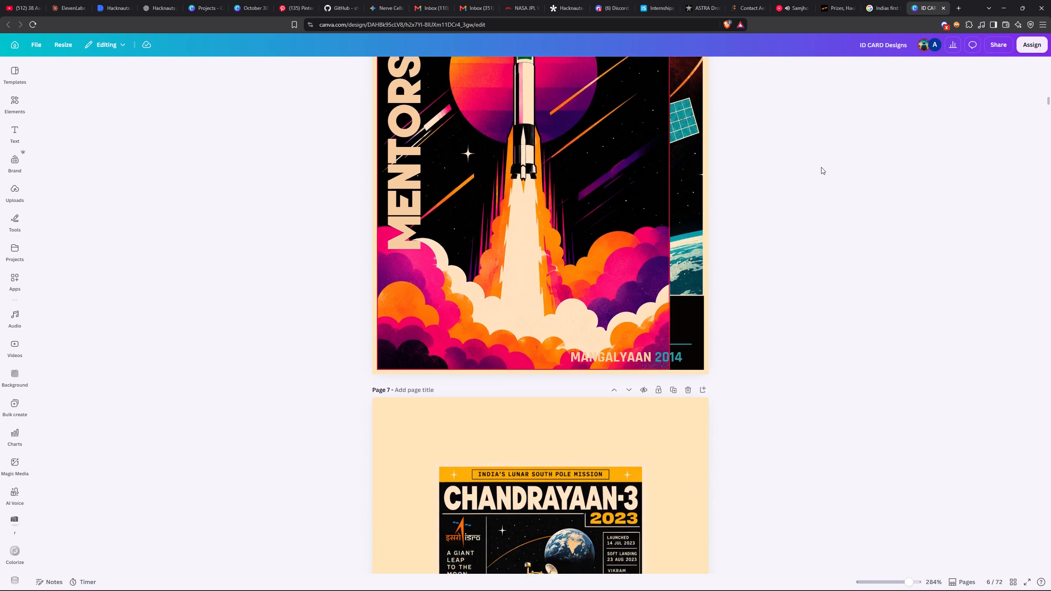
scroll(821, 167, "down", 14)
right_click(537, 336)
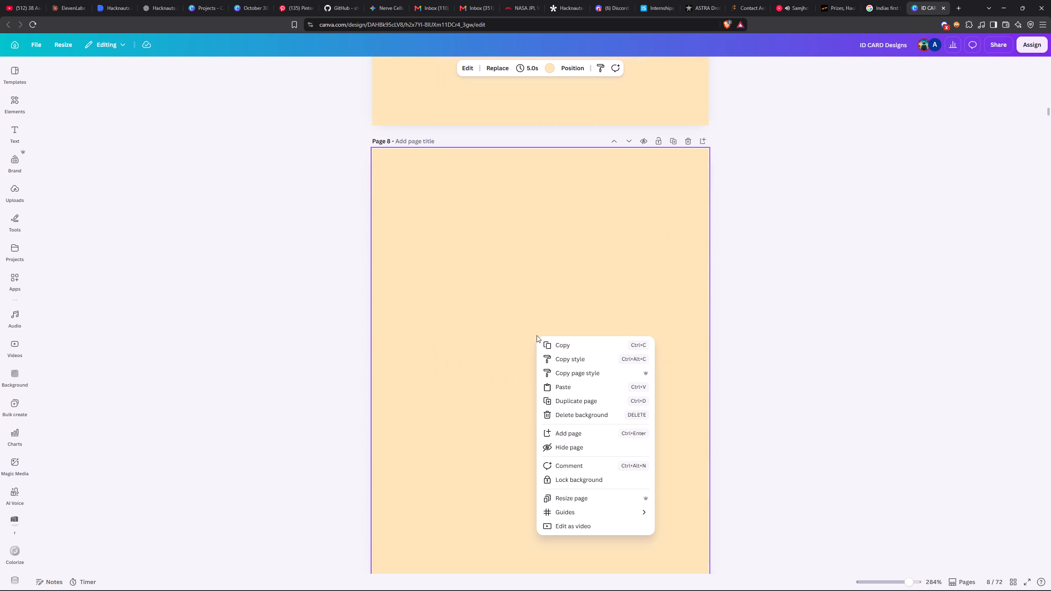
key("ctrl+v")
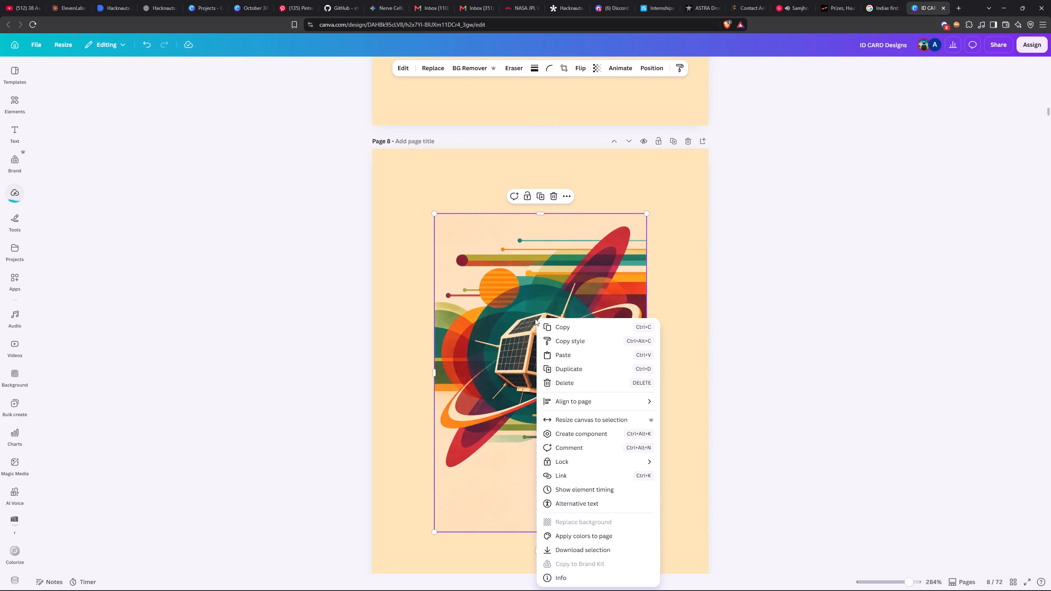
left_click(854, 207)
left_click_drag(566, 270, 626, 217)
Set the background colour of page 8 to black.
left_click(416, 248)
left_click(535, 66)
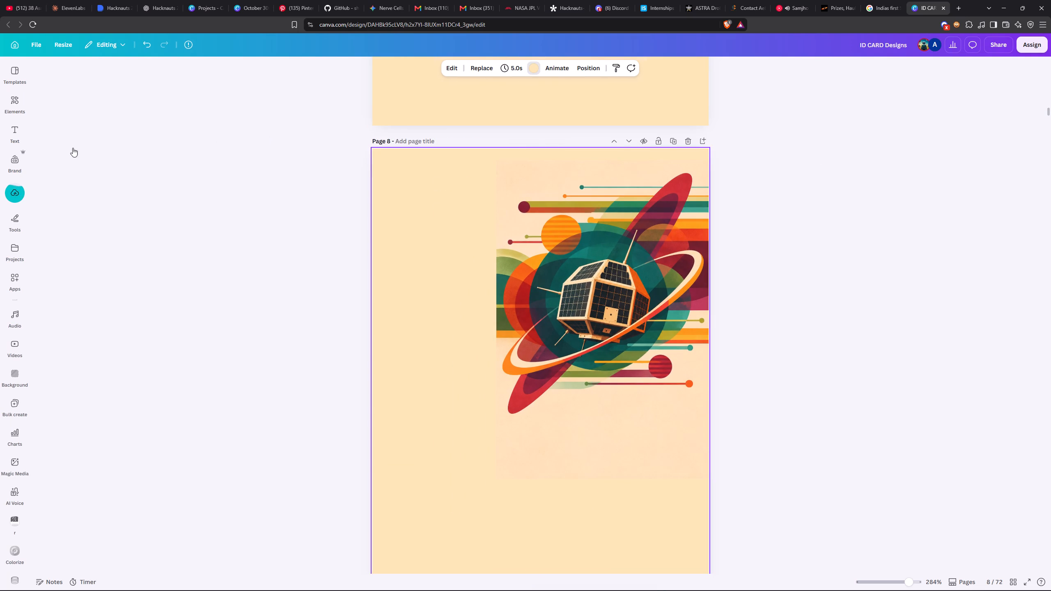
left_click(142, 172)
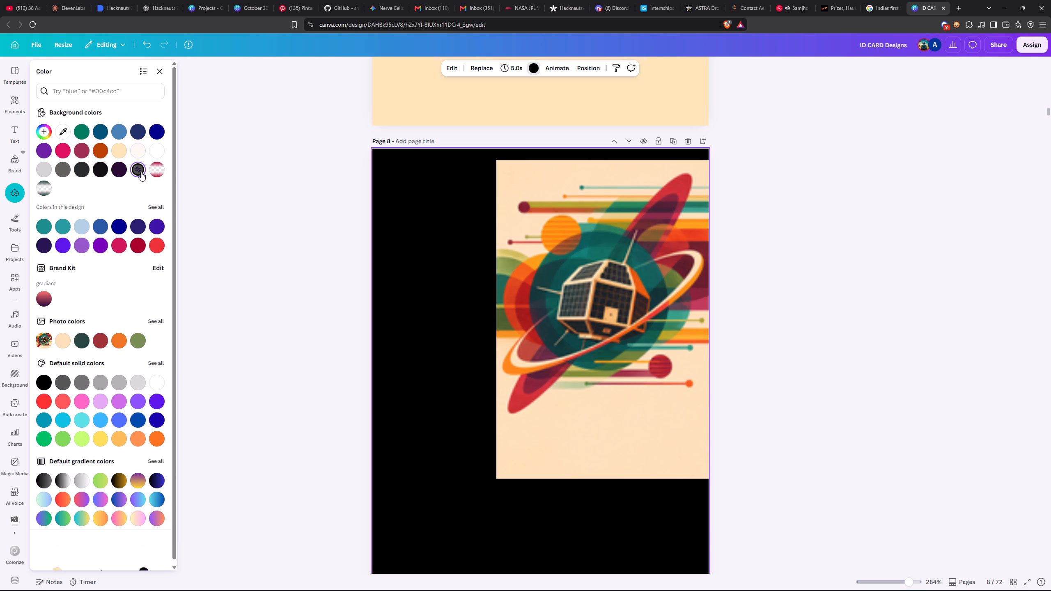
left_click(117, 167)
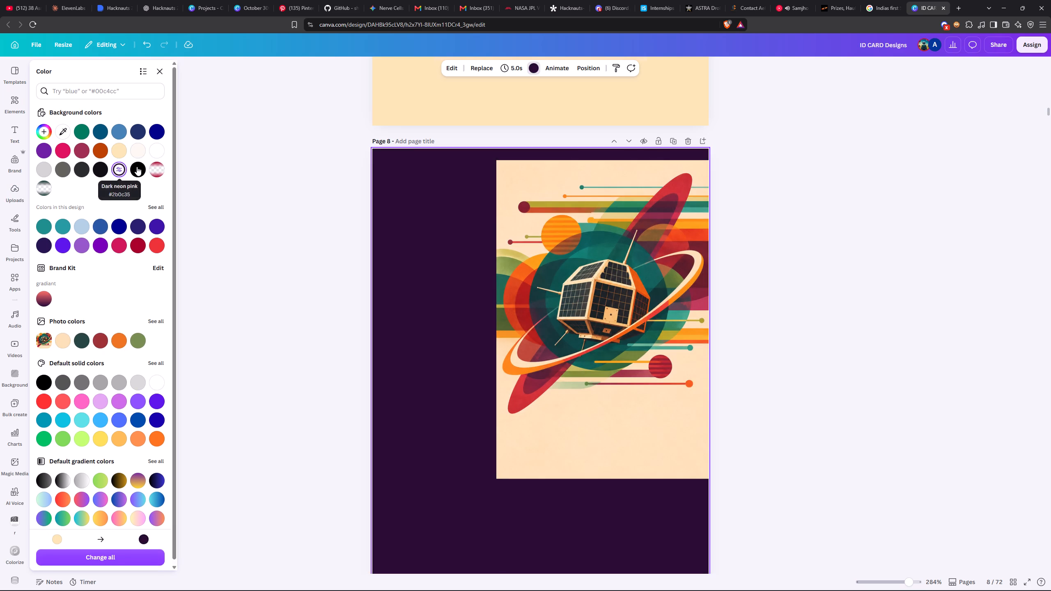
left_click(138, 166)
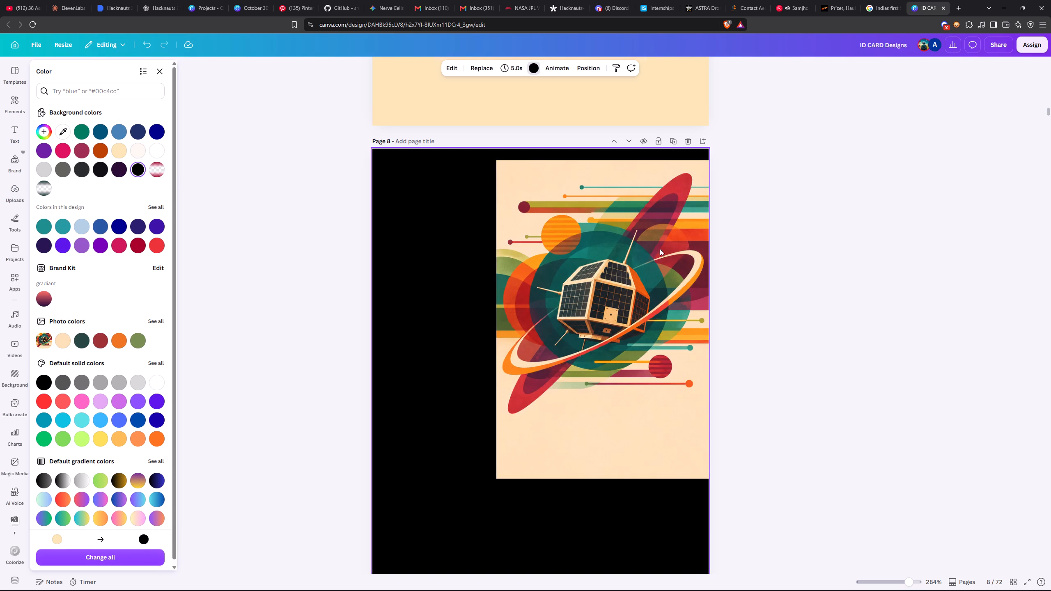
Align the satellite artwork with page 8's top-right corner, crop its lower edge, and enlarge it to cover most of the page.
left_click_drag(670, 263, 668, 251)
scroll(663, 257, "down", 3)
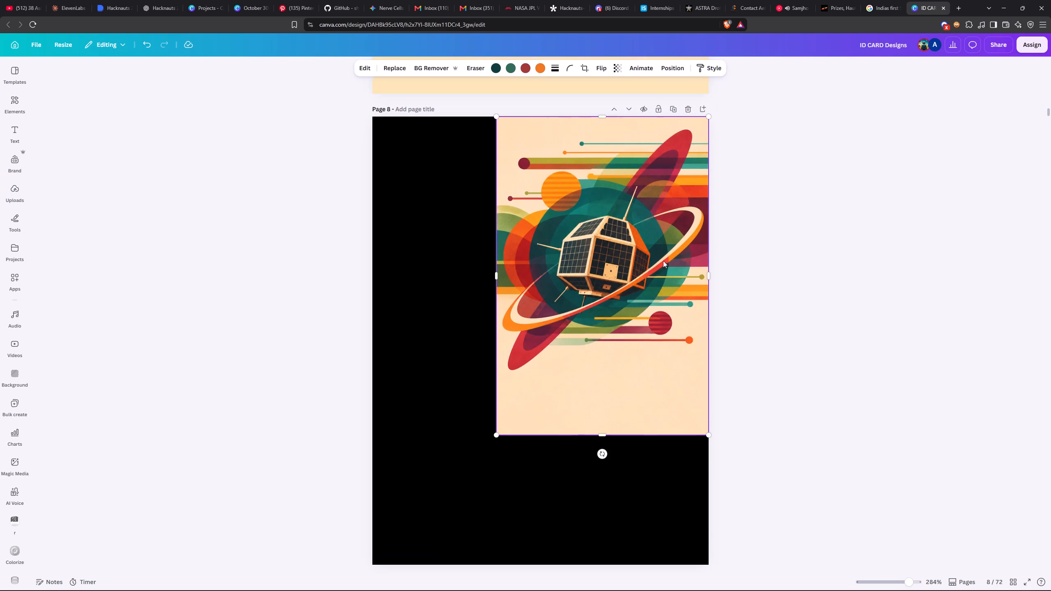
scroll(663, 261, "down", 3)
left_click_drag(599, 222, 607, 165)
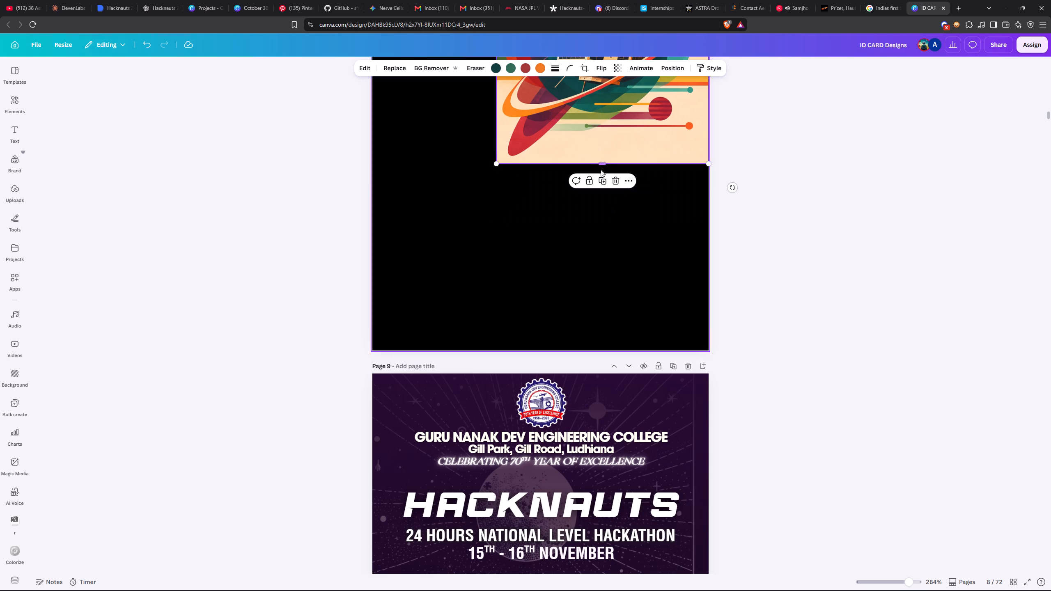
left_click_drag(498, 165, 489, 329)
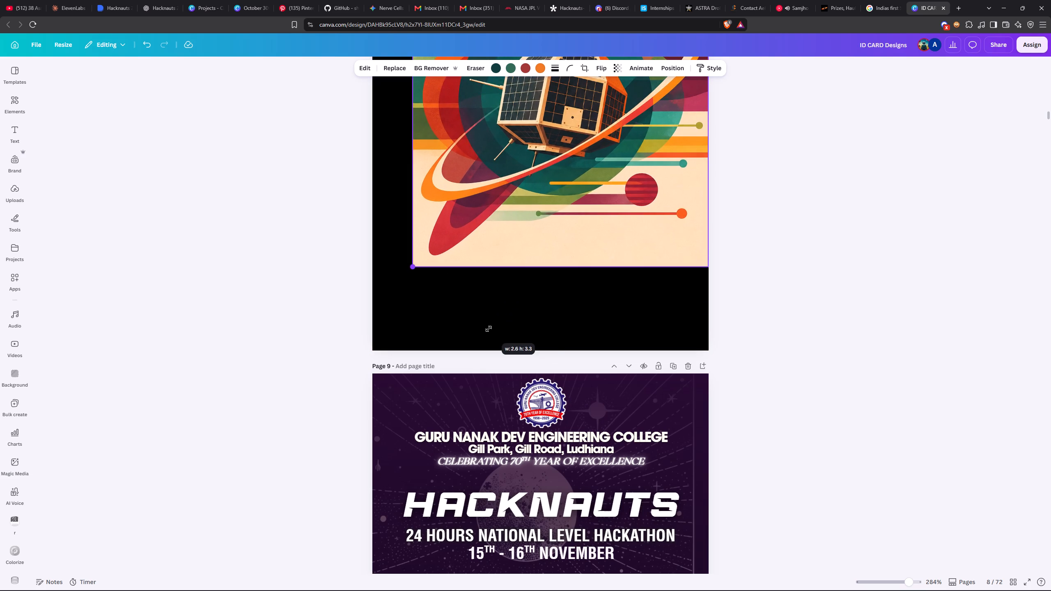
left_click_drag(489, 329, 529, 326)
scroll(769, 229, "up", 4)
left_click(769, 228)
Review the existing Mentors, Judge and Participant card designs for comparison with the new satellite page.
scroll(760, 229, "up", 3)
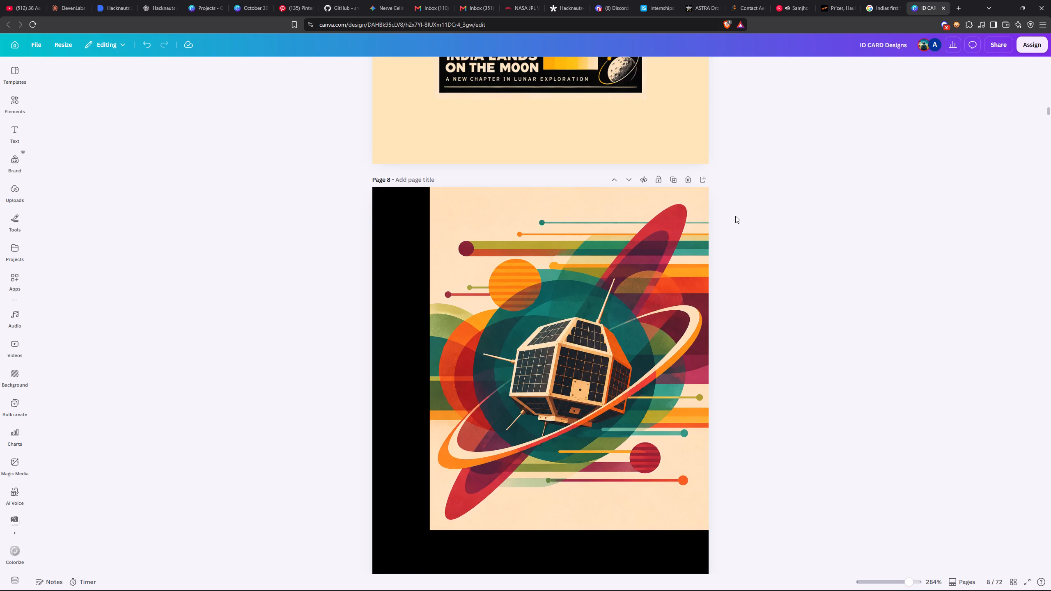
scroll(735, 216, "up", 7)
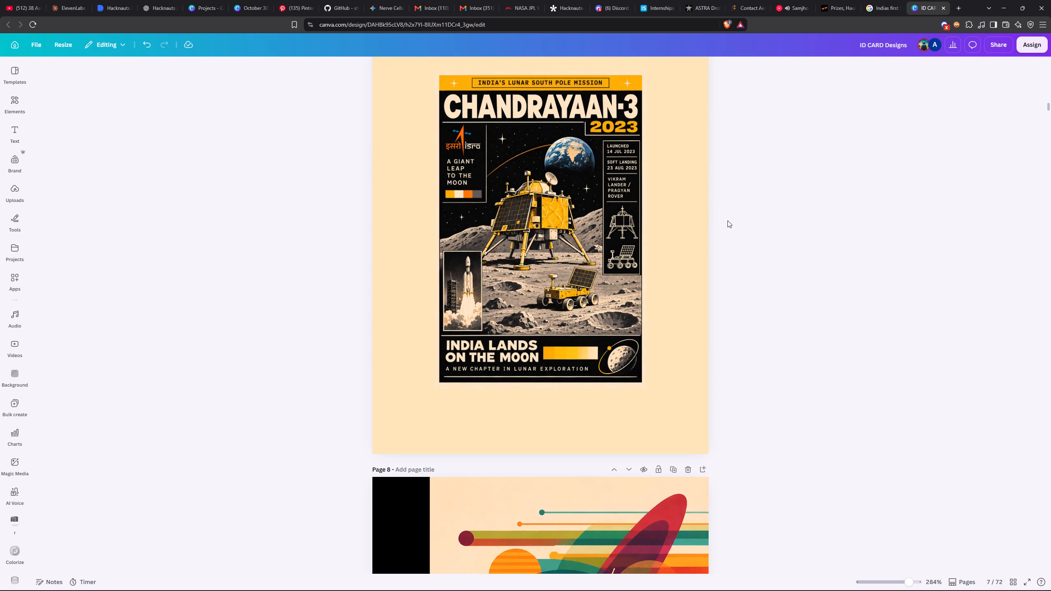
scroll(727, 220, "up", 14)
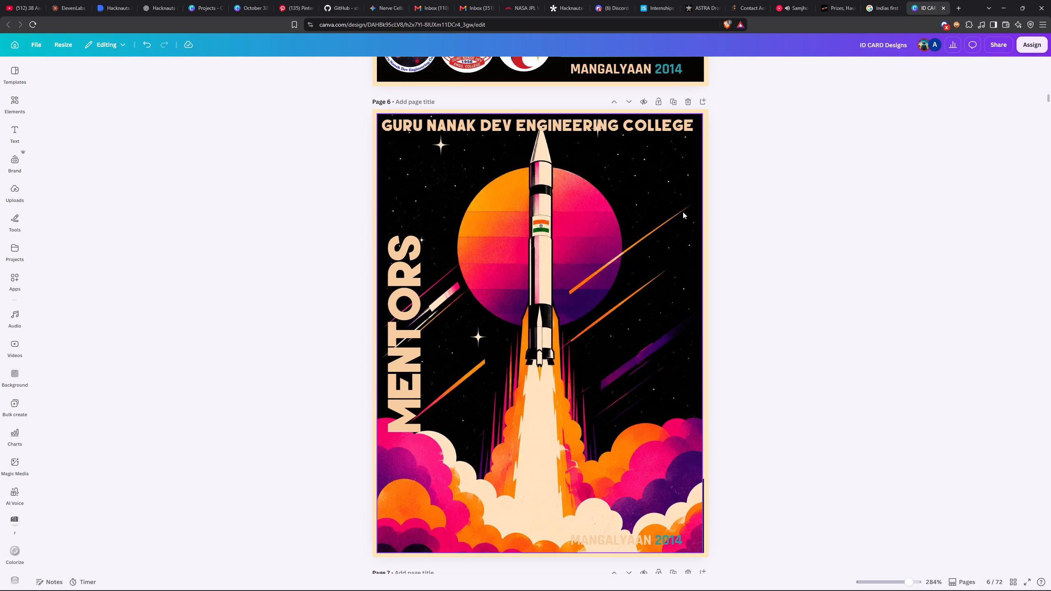
scroll(766, 186, "up", 8)
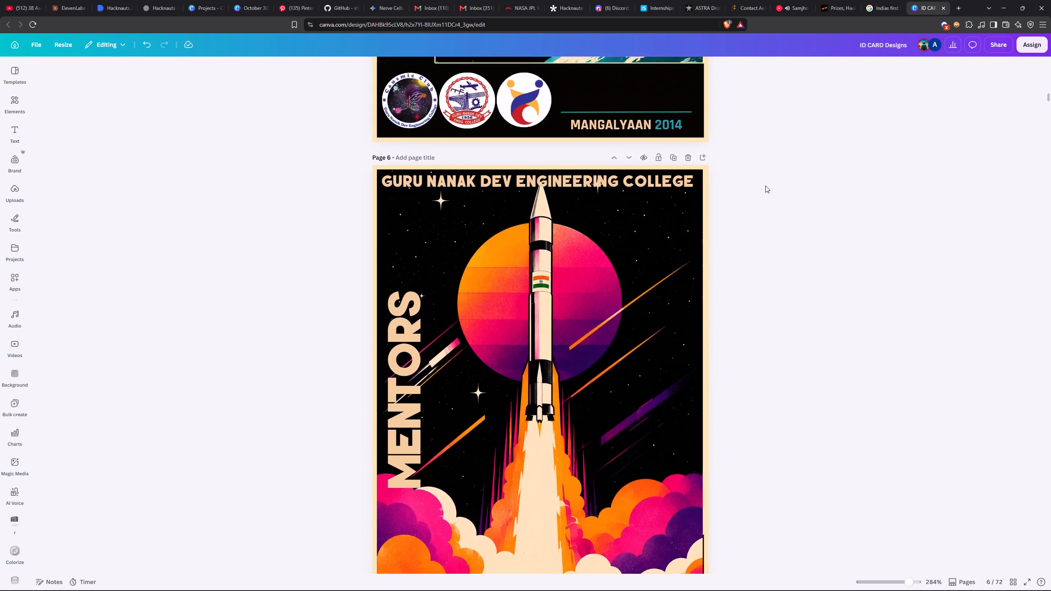
scroll(759, 180, "up", 7)
scroll(757, 180, "down", 1)
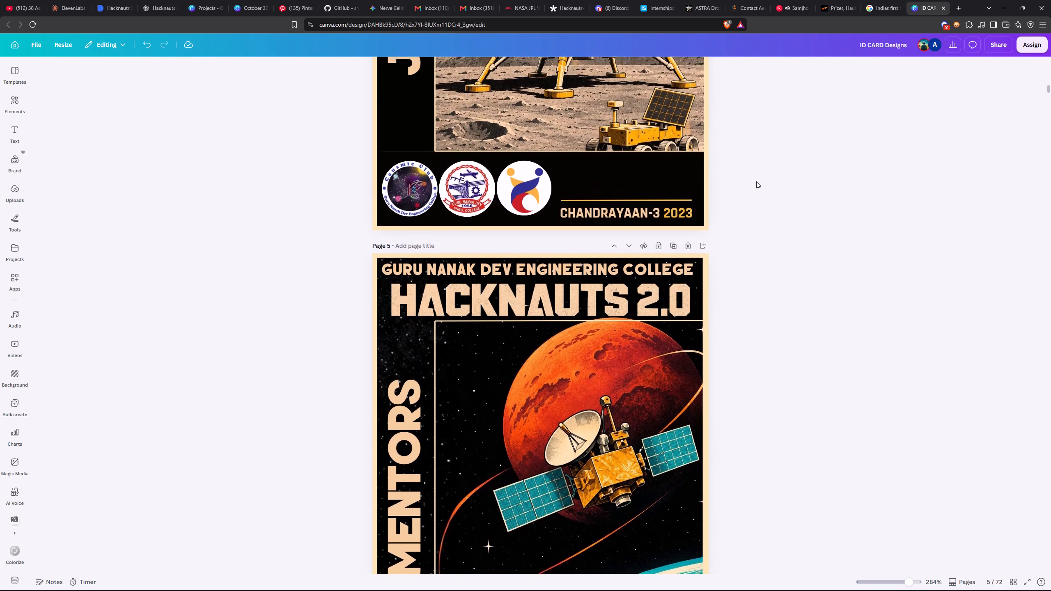
scroll(755, 183, "down", 13)
scroll(748, 188, "up", 5)
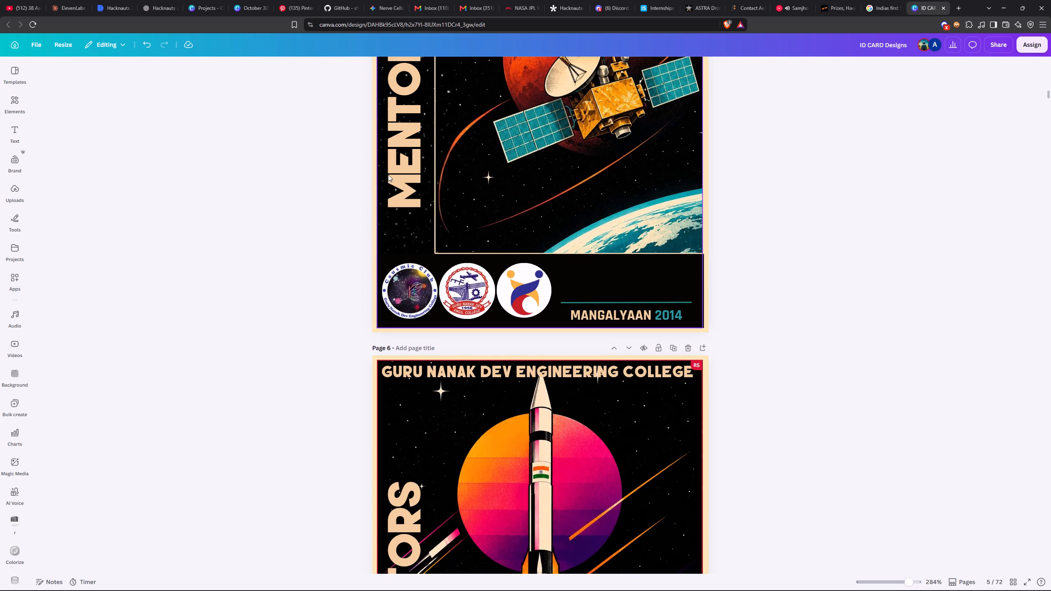
scroll(549, 175, "up", 15)
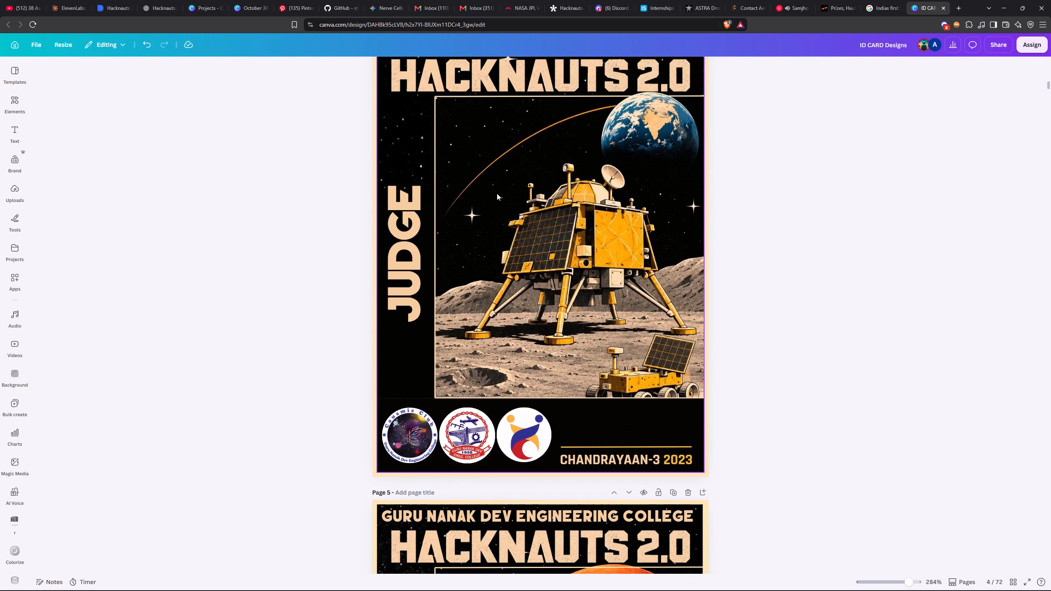
scroll(497, 193, "up", 8)
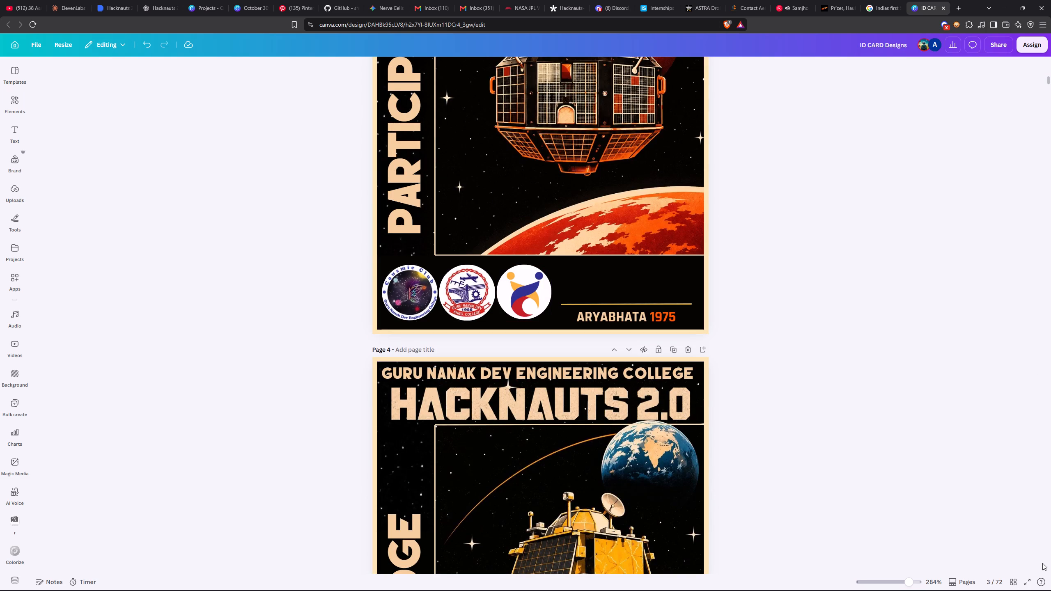
Move page 8 with the new satellite artwork directly after the Participant card on page 3.
left_click(1015, 584)
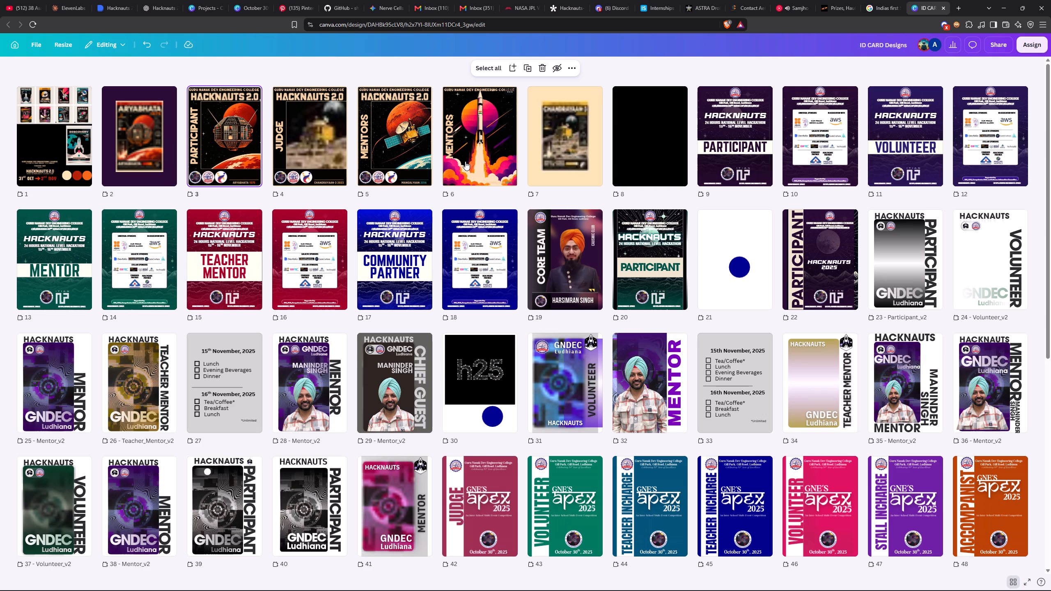
left_click_drag(661, 130, 268, 132)
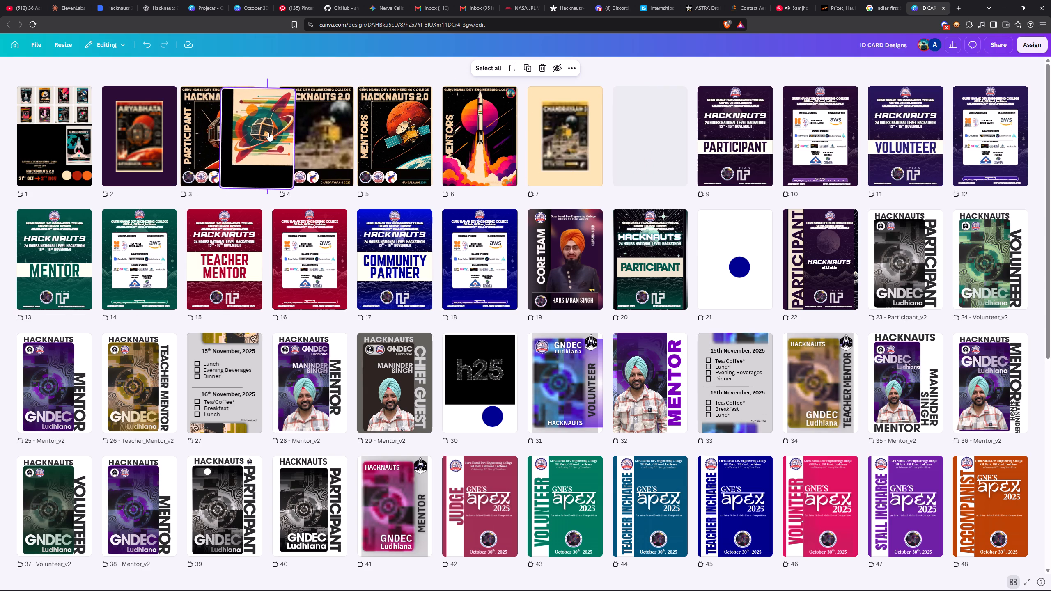
left_click(1010, 576)
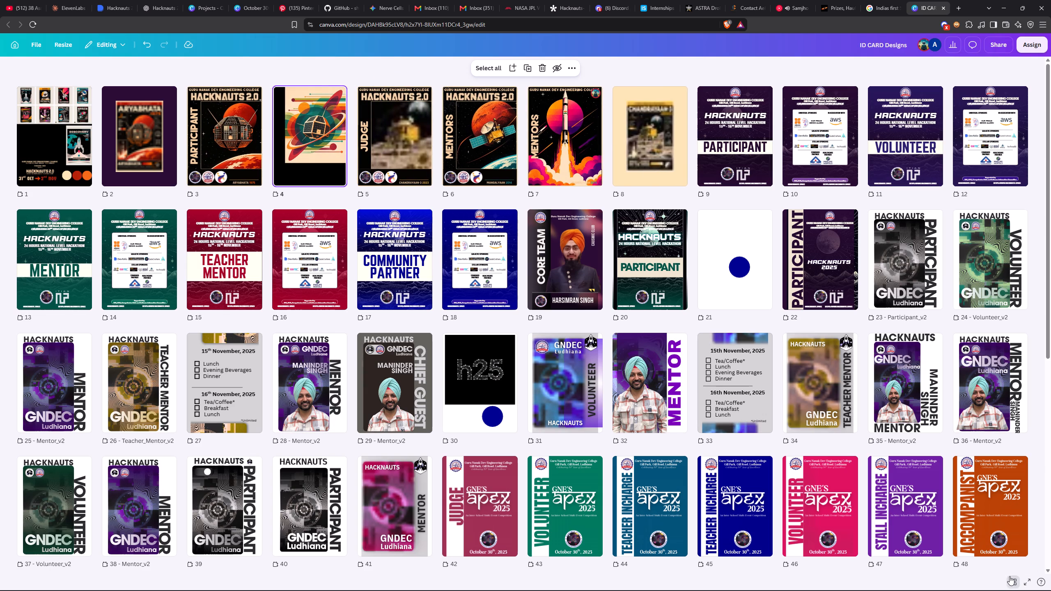
Extend the cropped lower edge of the satellite artwork on page 4 slightly further down the page.
scroll(748, 220, "up", 7)
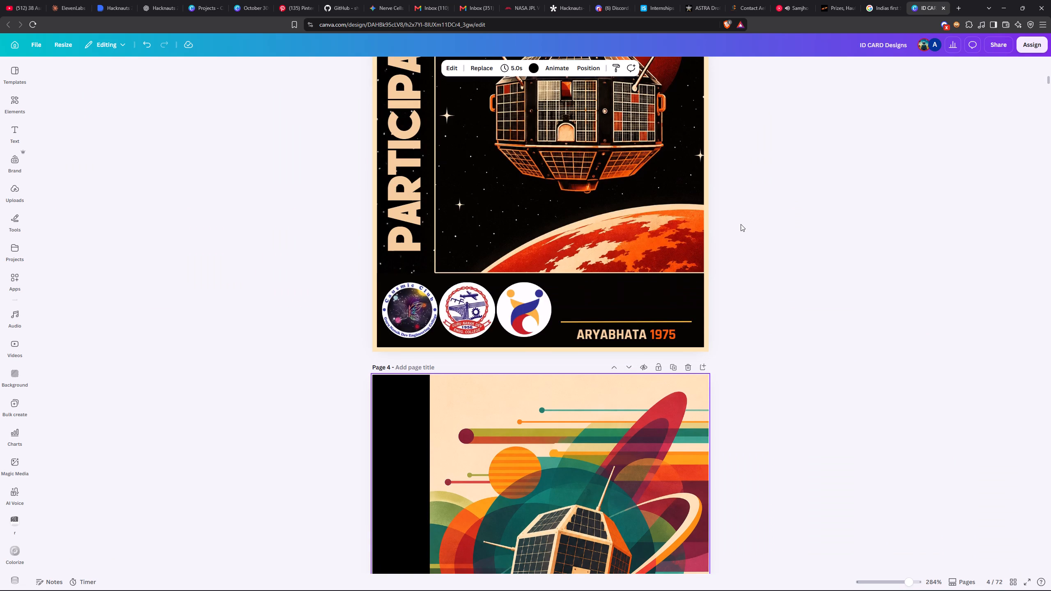
scroll(739, 226, "down", 5)
scroll(739, 227, "up", 5)
scroll(726, 223, "down", 7)
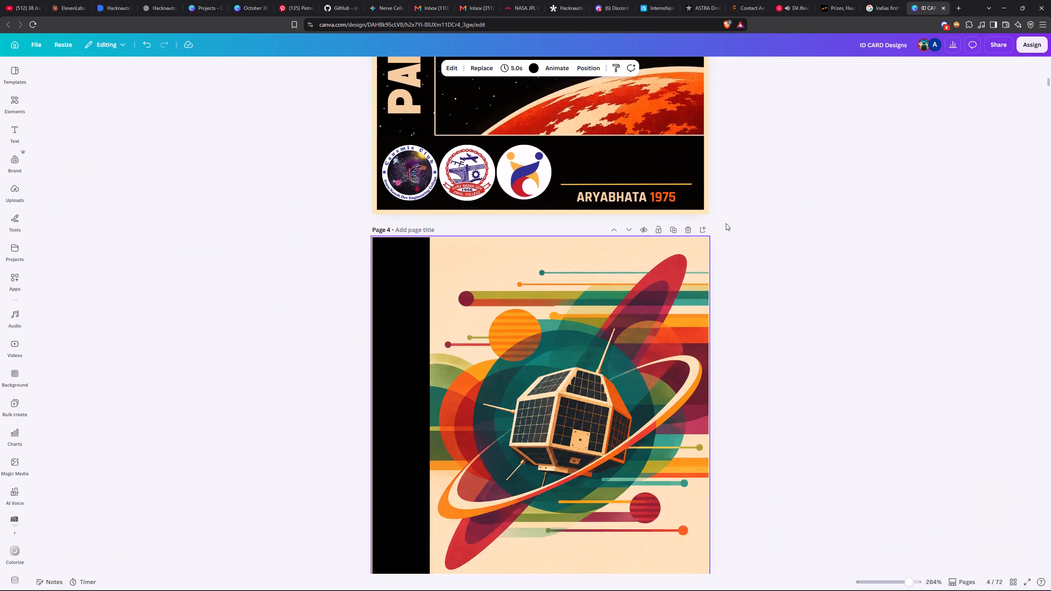
scroll(728, 218, "down", 1)
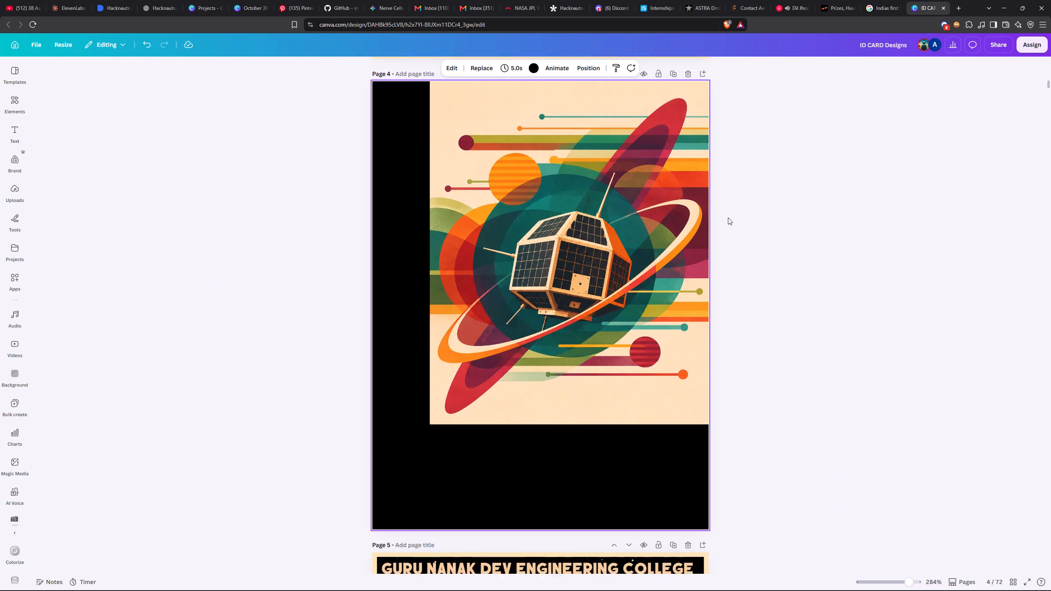
scroll(728, 218, "up", 8)
scroll(728, 218, "down", 8)
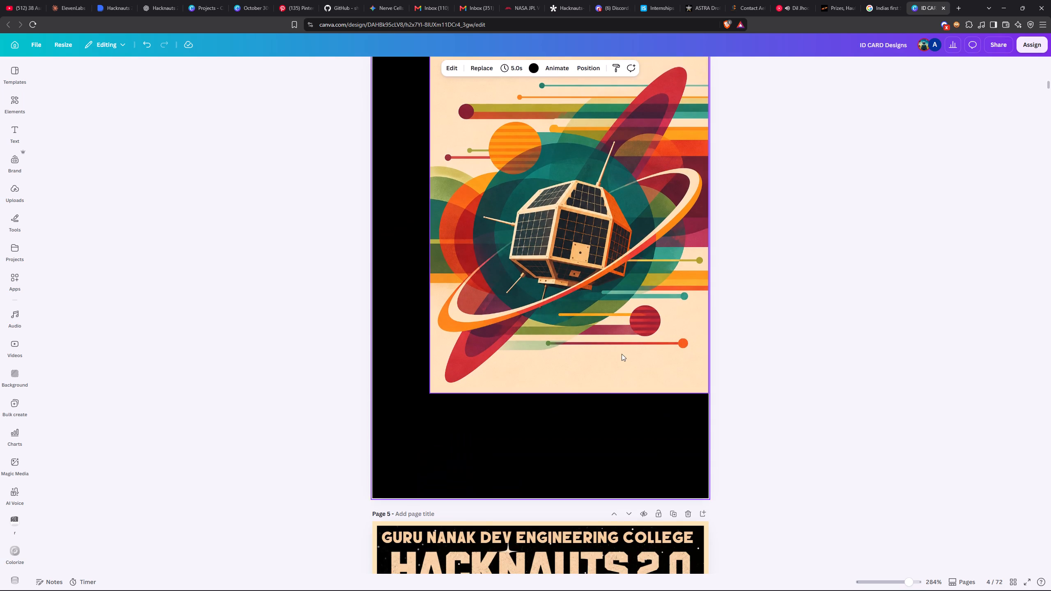
left_click(622, 353)
left_click_drag(578, 396, 577, 412)
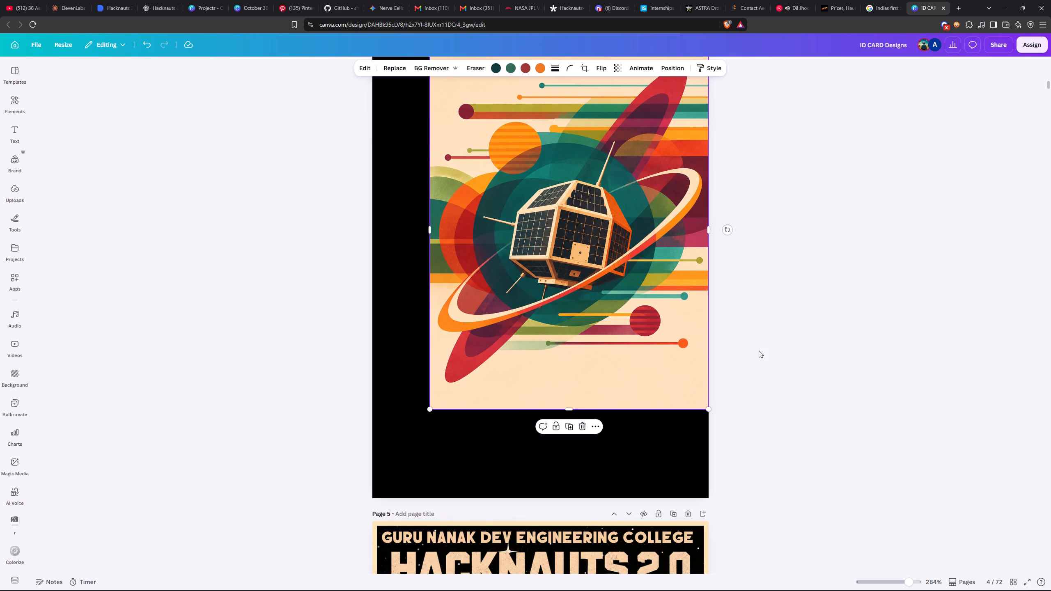
Scale the page 4 satellite artwork down slightly and place it flush with the page's top-right corner.
scroll(761, 339, "up", 7)
scroll(525, 318, "down", 2)
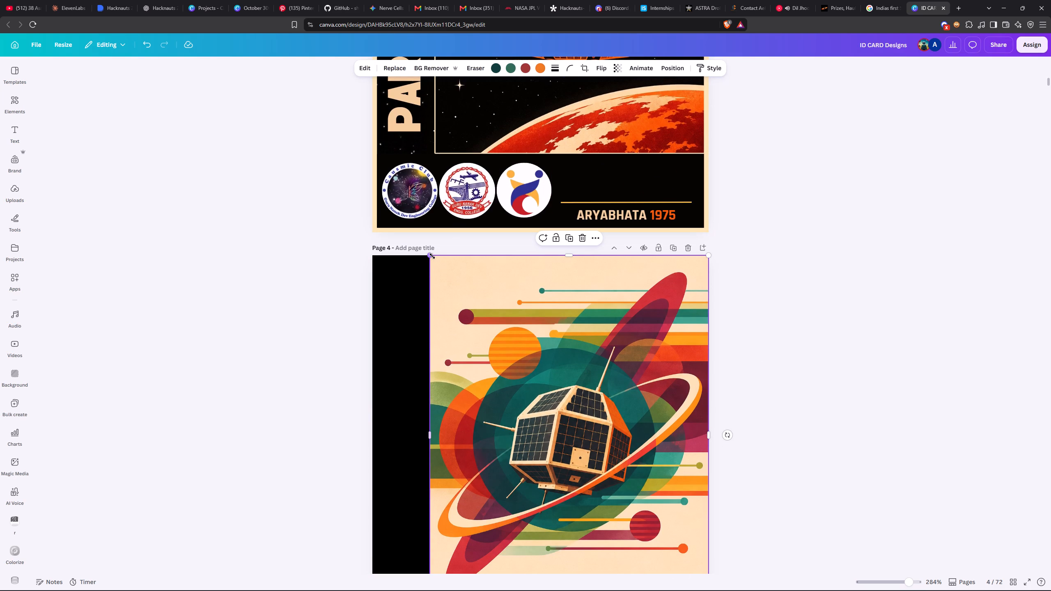
left_click_drag(432, 256, 440, 265)
left_click_drag(545, 279, 546, 269)
scroll(698, 283, "down", 2)
scroll(699, 274, "up", 7)
scroll(698, 274, "down", 8)
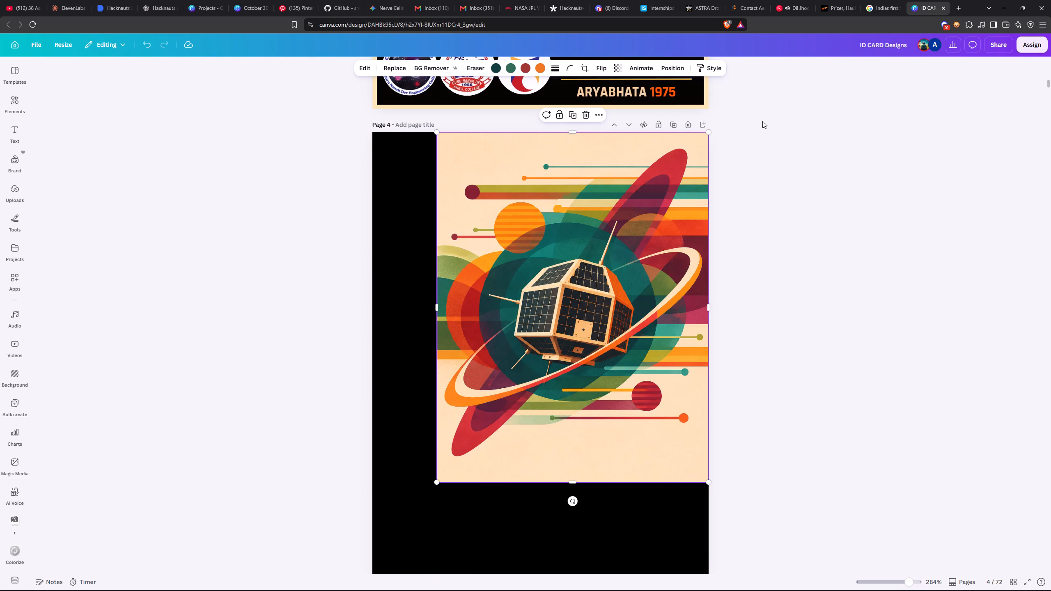
Duplicate the vertical PARTICIPANT text from page 3 and place the copy along the left edge of page 4.
scroll(758, 125, "up", 5)
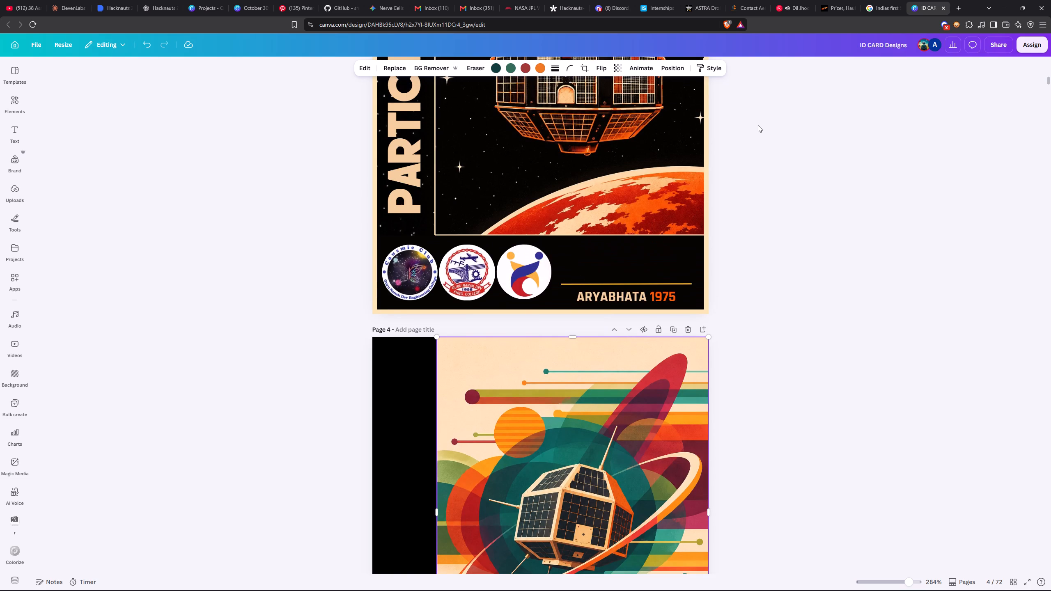
scroll(758, 125, "up", 2)
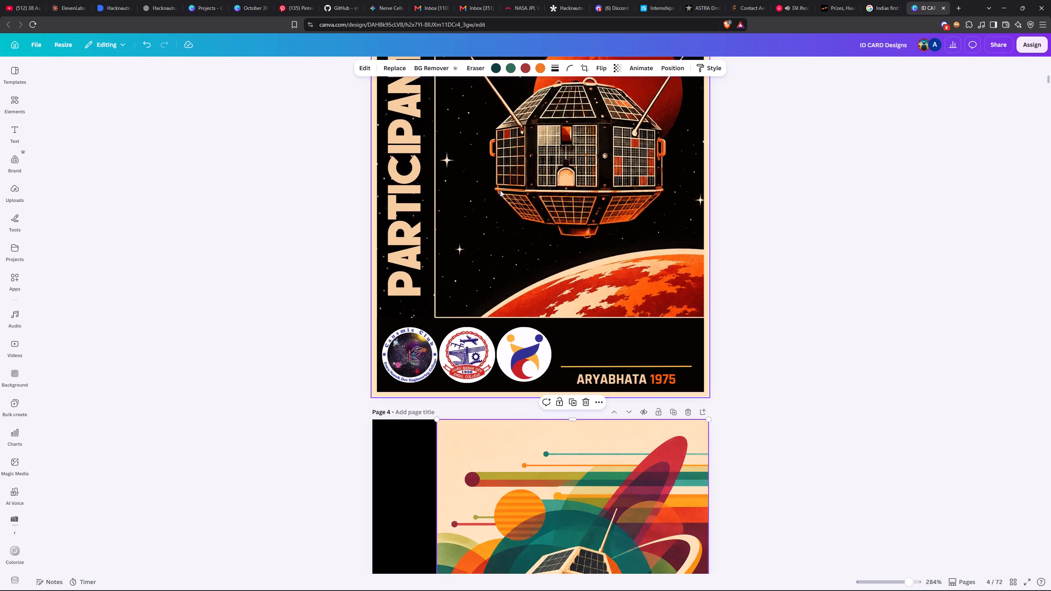
left_click(397, 205)
left_click(406, 321)
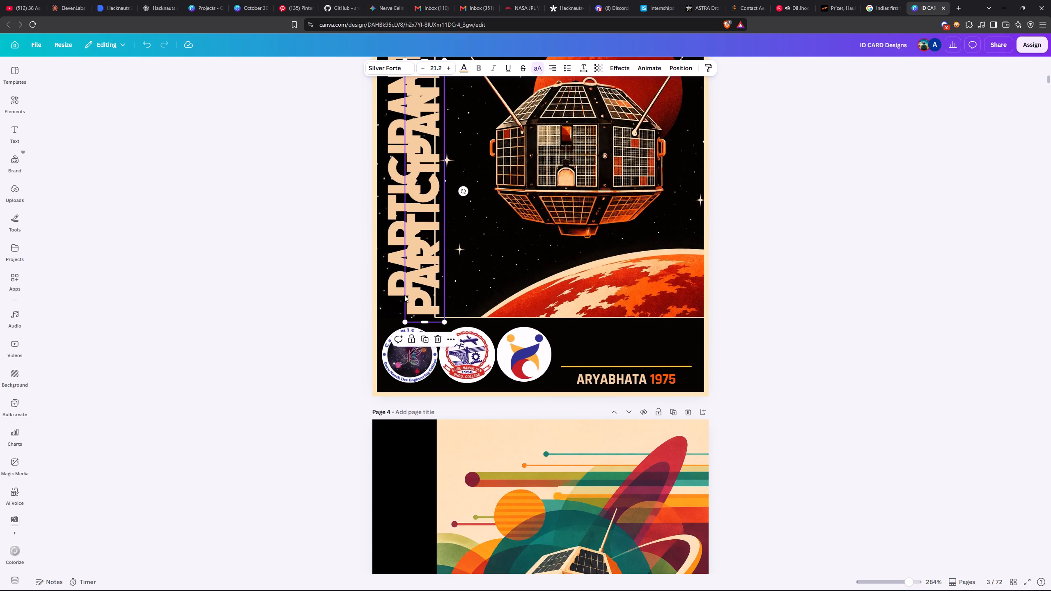
left_click_drag(428, 183, 595, 341)
scroll(596, 342, "down", 11)
left_click_drag(595, 341, 508, 272)
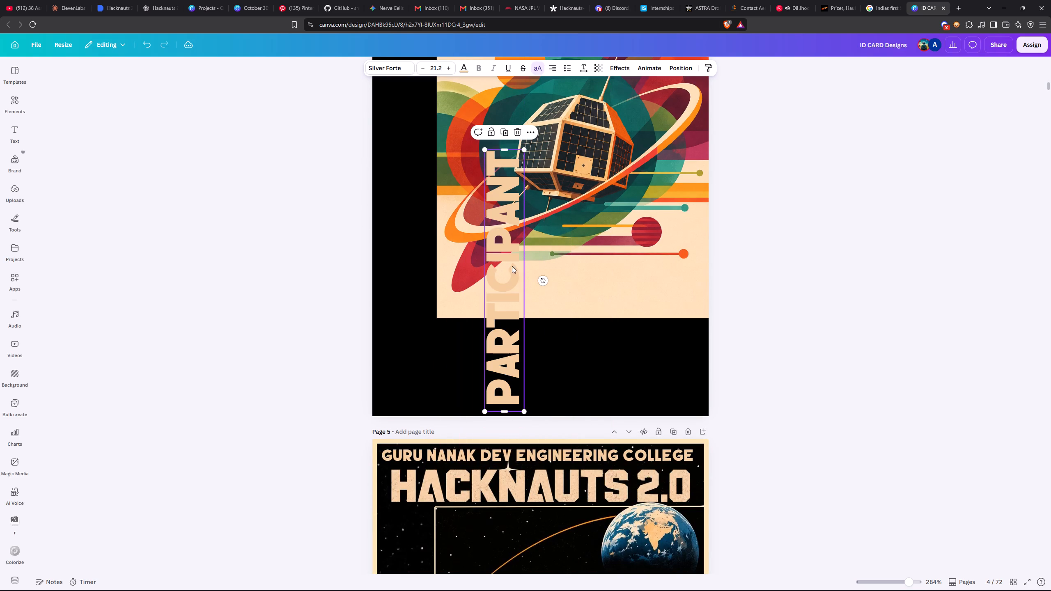
left_click_drag(497, 207, 386, 120)
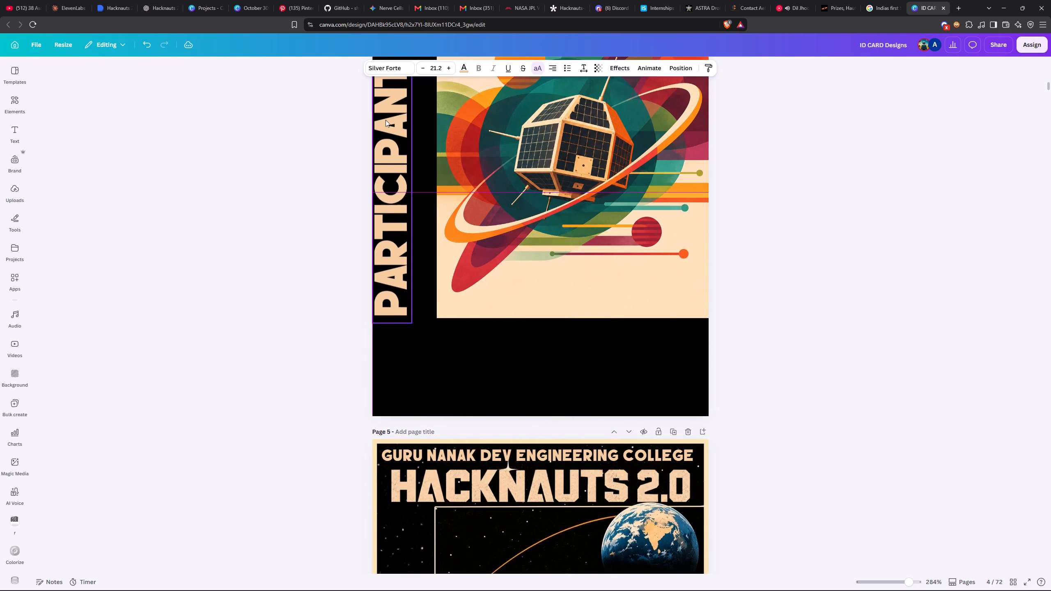
Enlarge the page 4 PARTICIPANT text to size 29.3, starting at the page's top-left corner.
scroll(397, 135, "up", 4)
left_click_drag(415, 387, 466, 278)
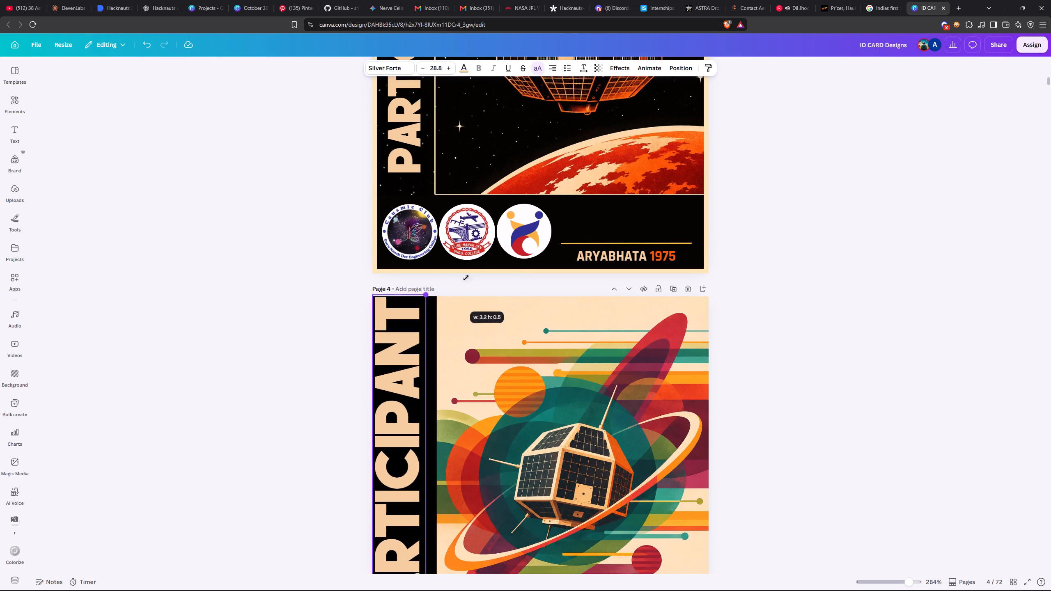
left_click_drag(466, 278, 490, 305)
scroll(490, 304, "down", 6)
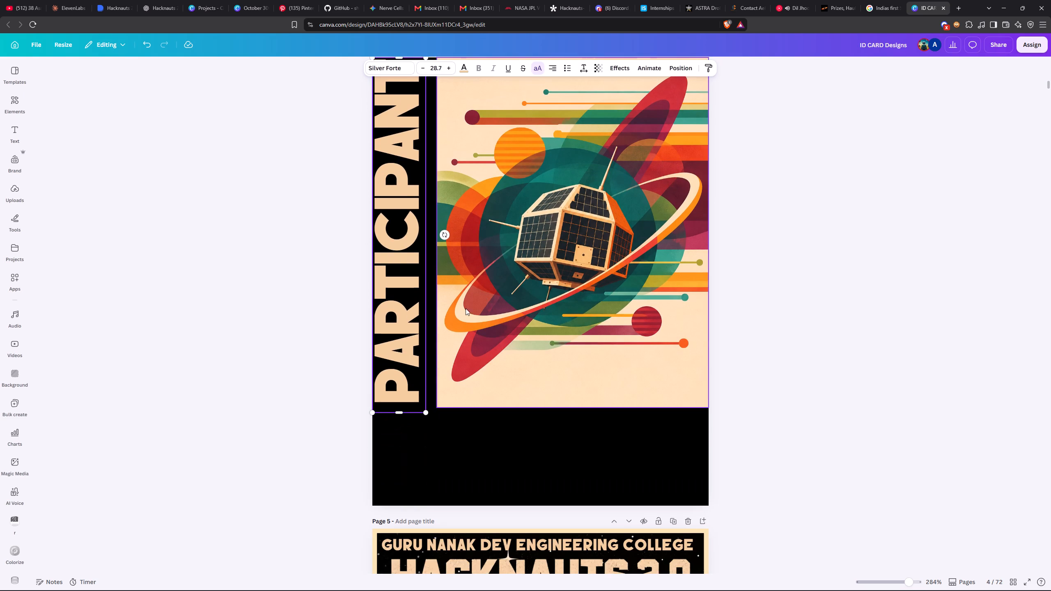
left_click_drag(427, 404, 434, 411)
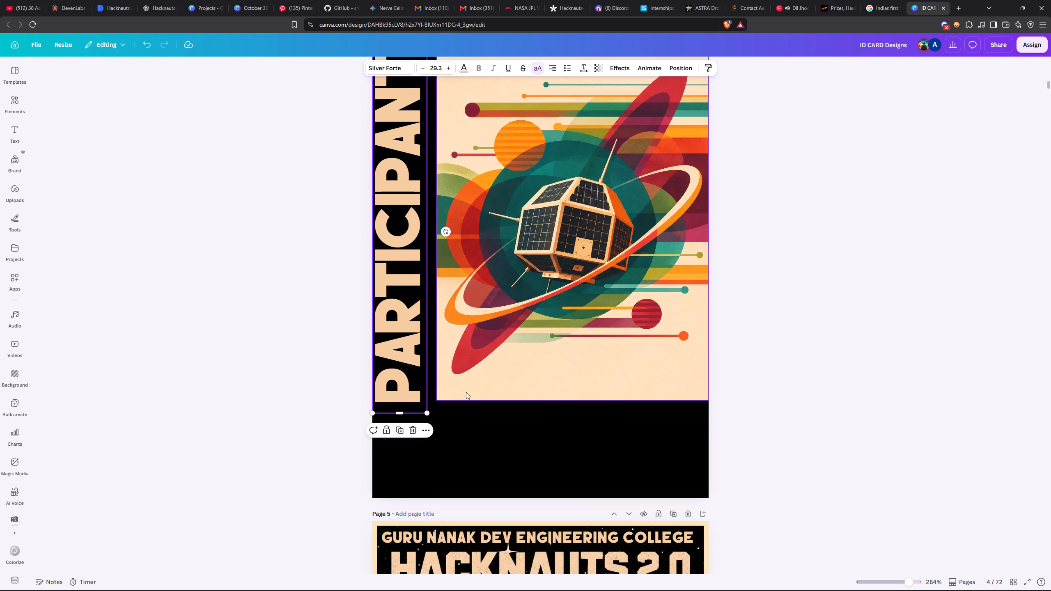
Scale up the page 4 satellite artwork from its lower-left corner until it meets the PARTICIPANT text frame.
left_click(487, 385)
left_click_drag(440, 399, 429, 413)
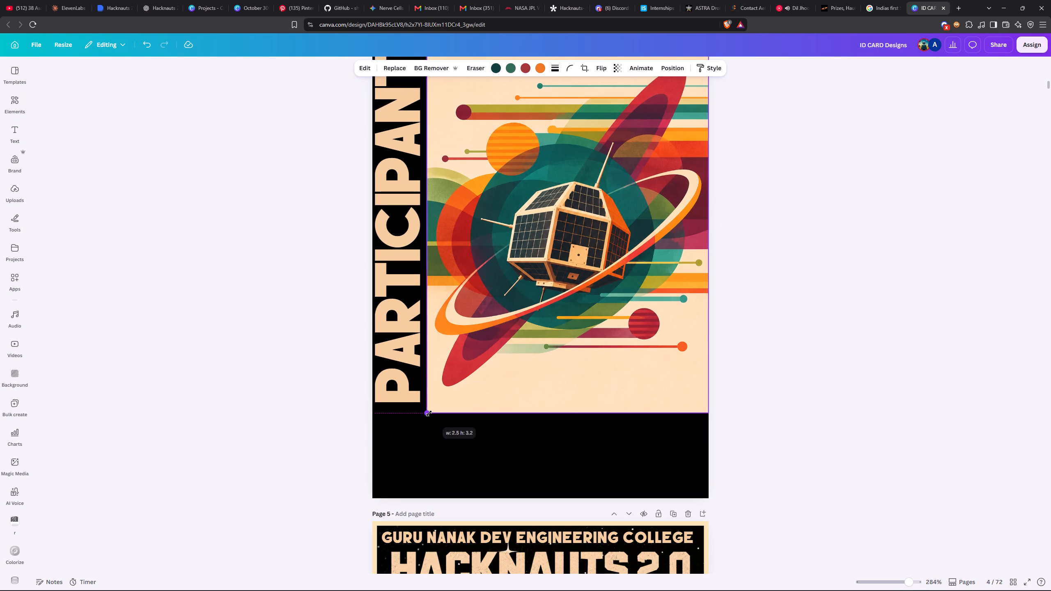
left_click_drag(429, 413, 428, 414)
Enlarge the page 4 PARTICIPANT text slightly further to size 30.3.
left_click(403, 372)
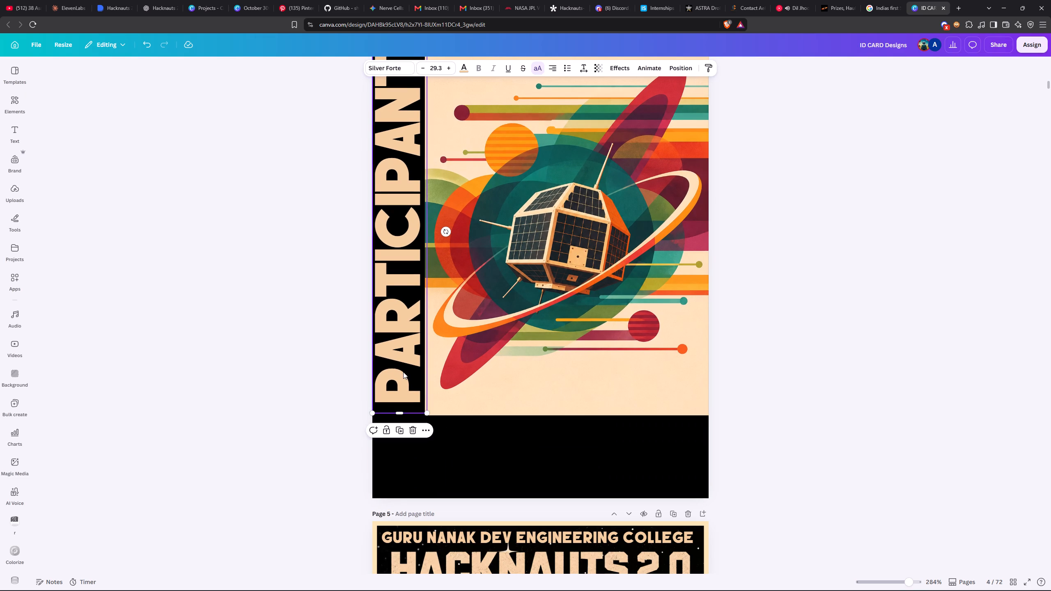
left_click_drag(429, 413, 445, 424)
Recolor the page 4 PARTICIPANT text with the pale cream sampled from the satellite artwork's background.
scroll(451, 366, "up", 4)
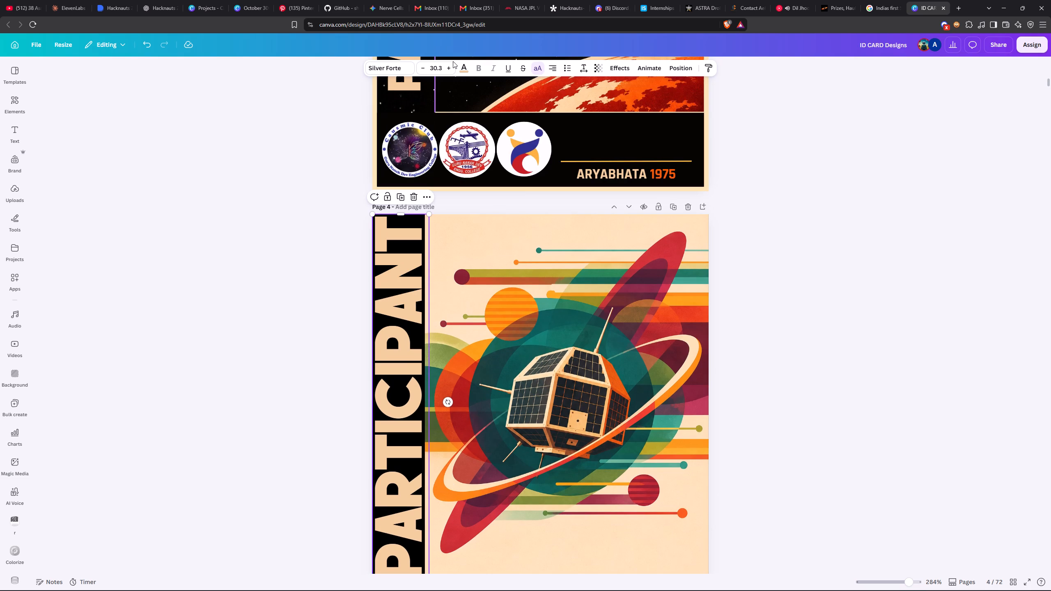
left_click(465, 67)
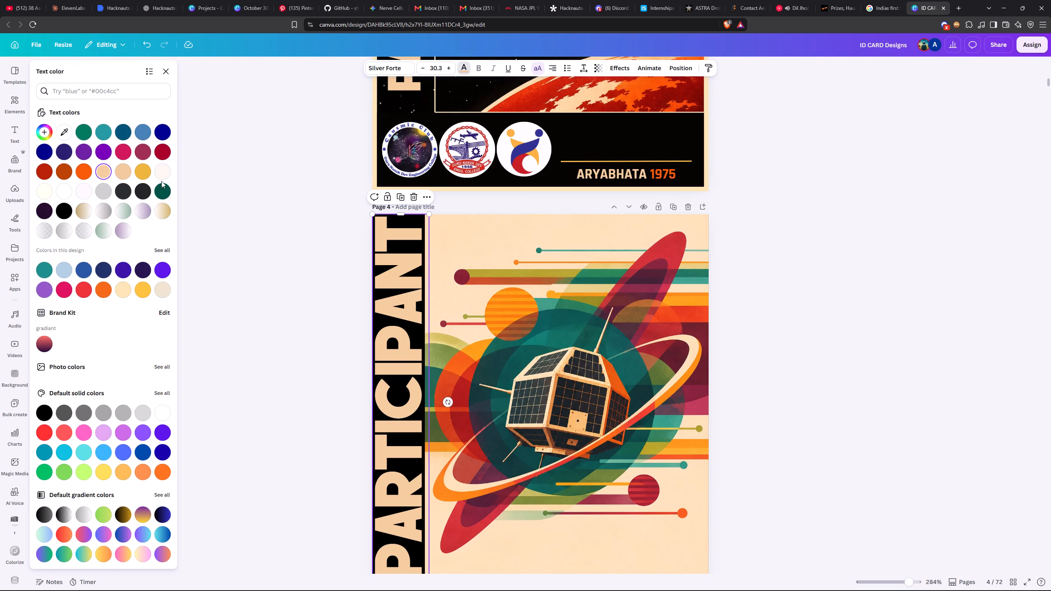
left_click(60, 134)
left_click(479, 248)
left_click(474, 234)
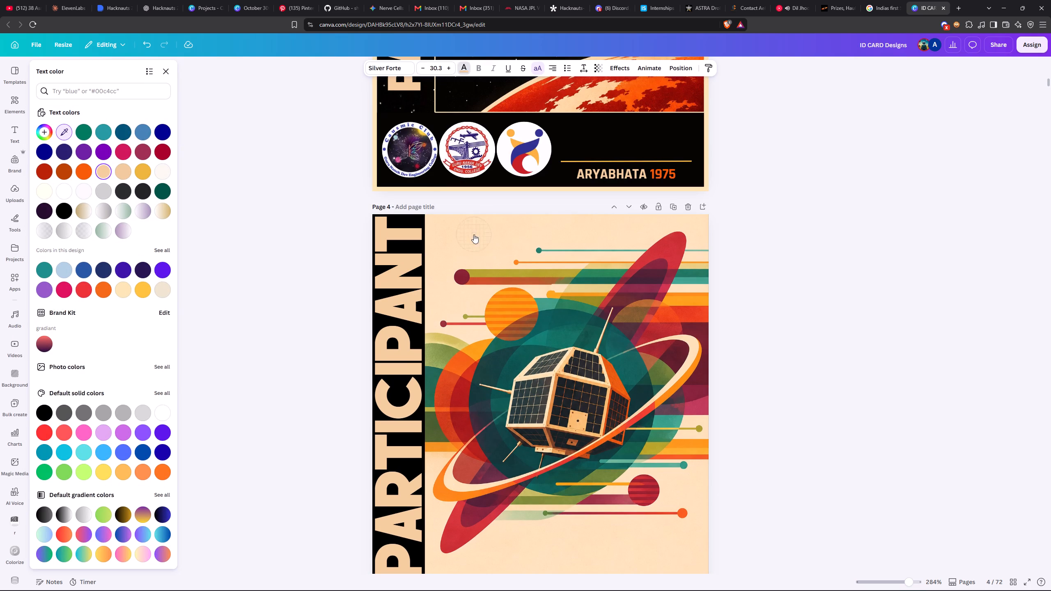
left_click(757, 232)
left_click(751, 231)
Replace page 4's plain black background with the black starfield image from the uploads.
left_click(483, 249)
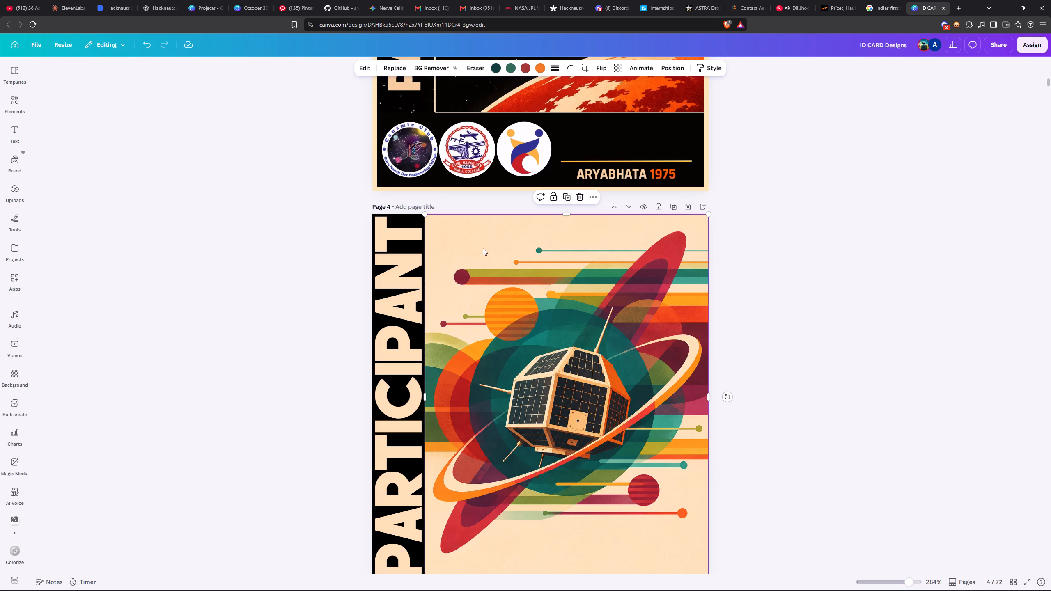
scroll(499, 235, "up", 9)
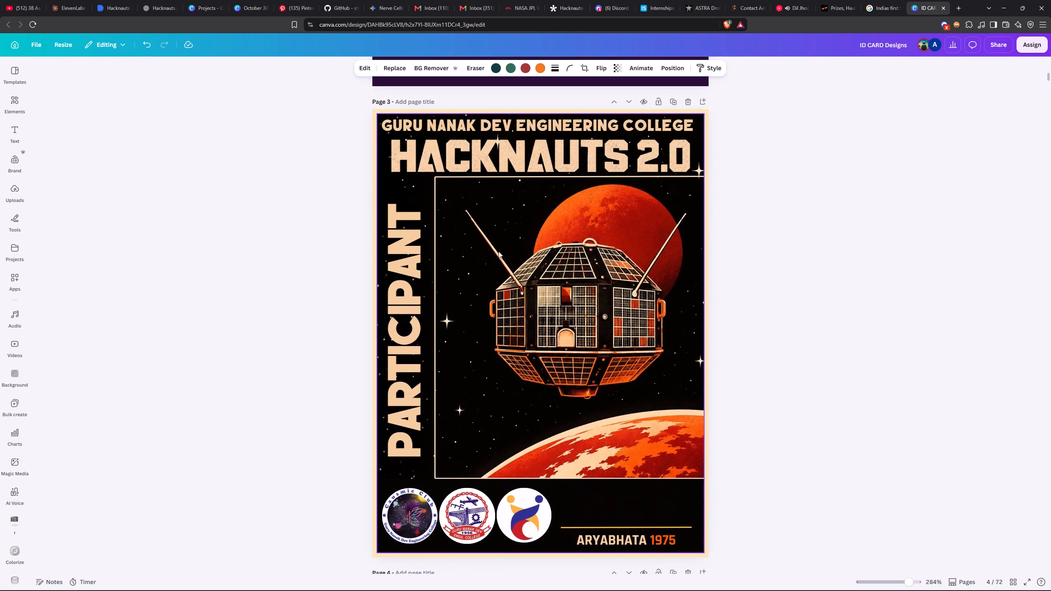
scroll(498, 251, "up", 1)
scroll(498, 251, "down", 16)
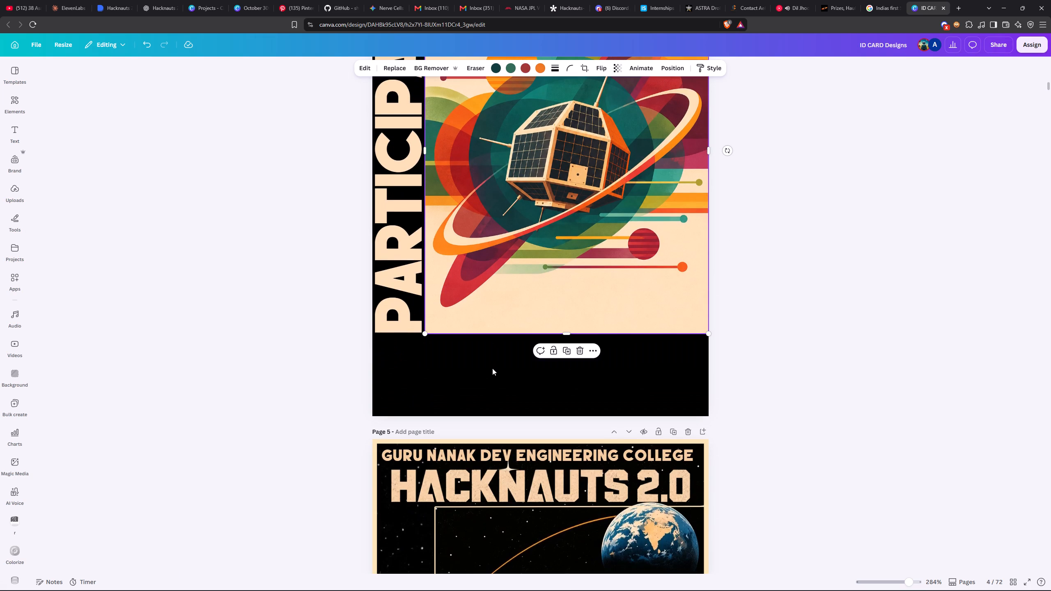
left_click(492, 368)
left_click(11, 186)
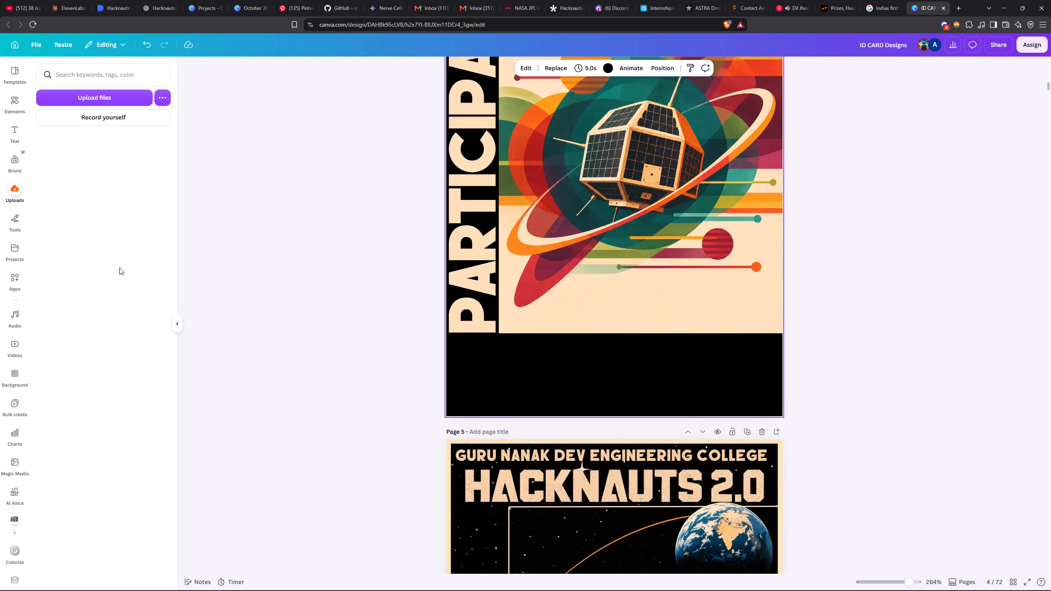
left_click(104, 248)
right_click(646, 252)
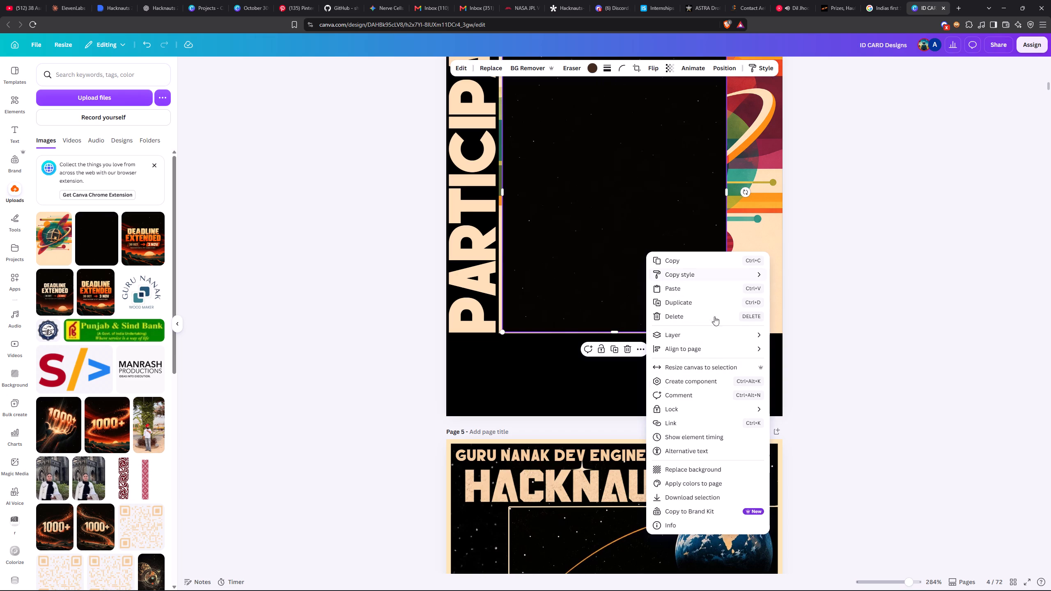
left_click(693, 472)
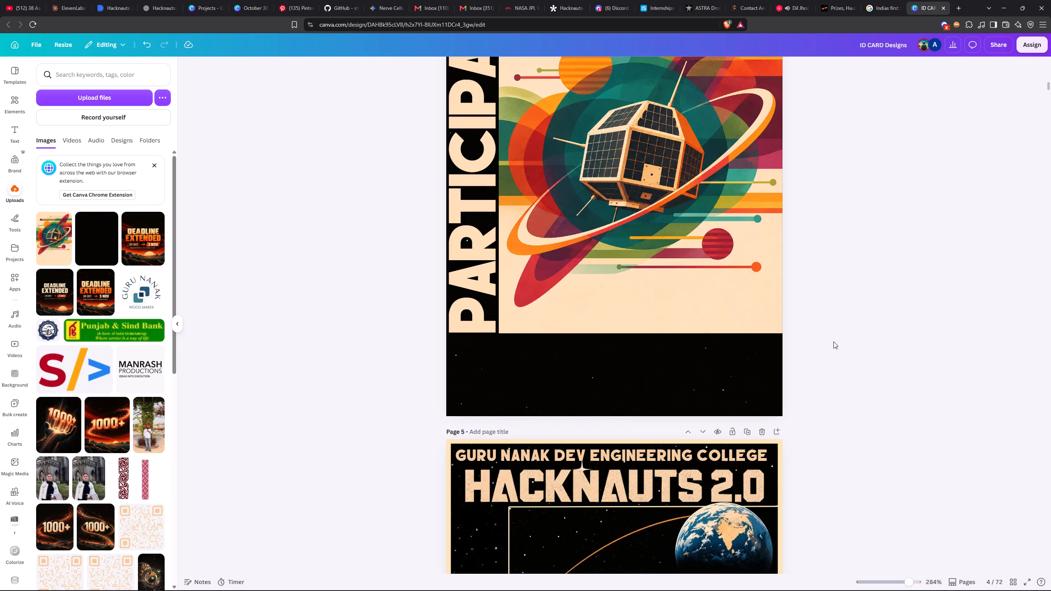
left_click(849, 309)
left_click(849, 309)
Crop the satellite artwork's left and top edges slightly inward and shift it a little up and left.
scroll(829, 306, "down", 3)
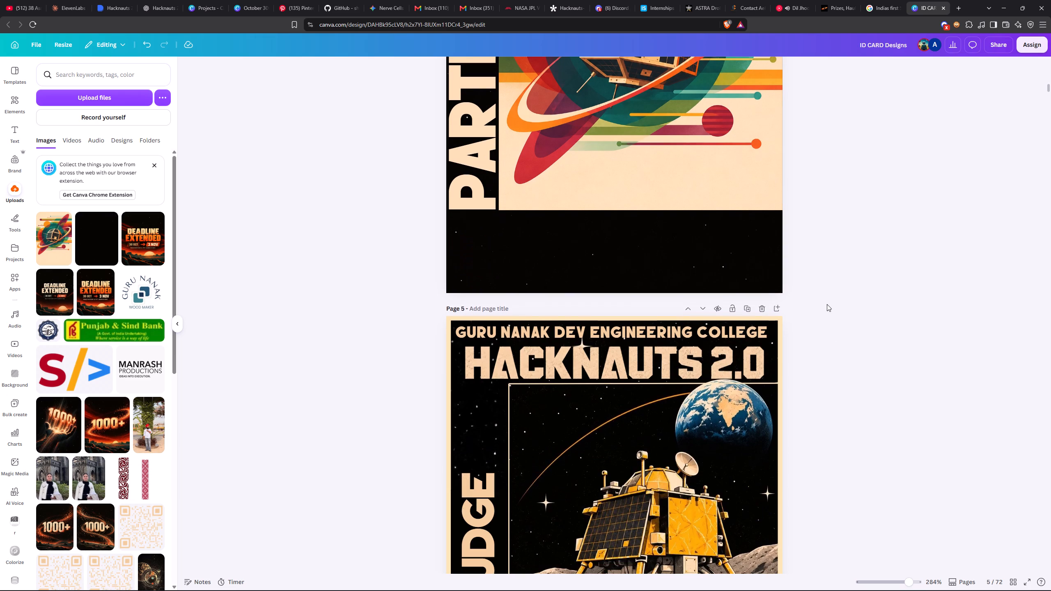
scroll(457, 268, "up", 5)
left_click(593, 266)
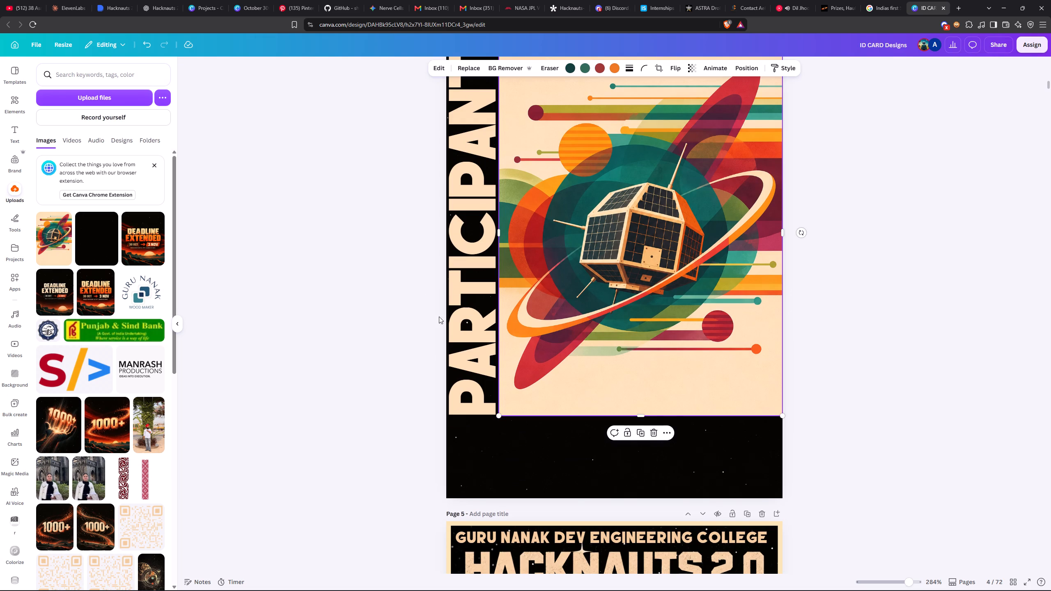
left_click_drag(498, 234, 504, 234)
scroll(528, 241, "up", 3)
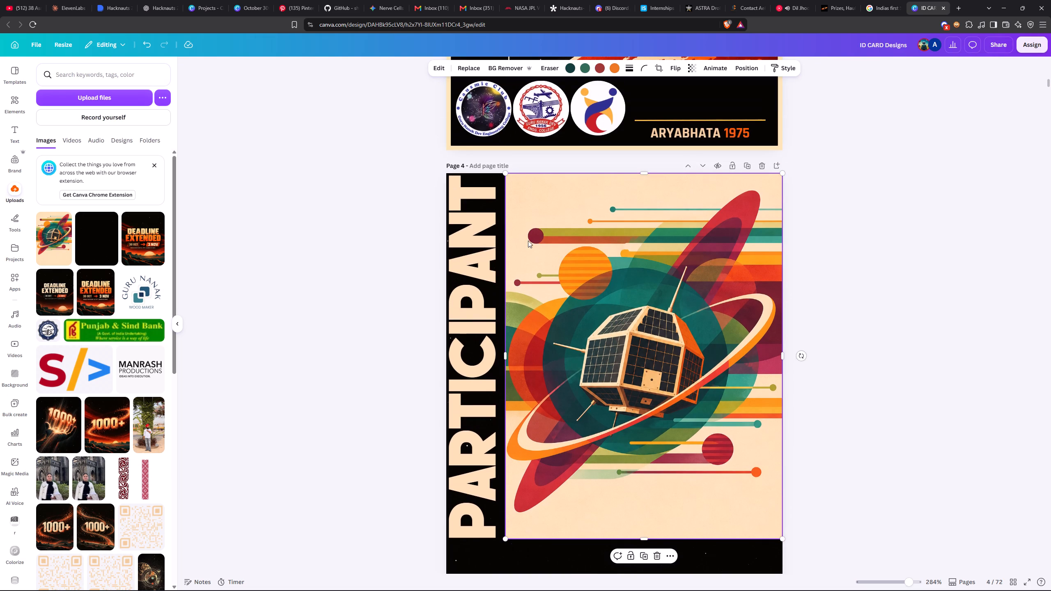
left_click_drag(636, 172, 636, 186)
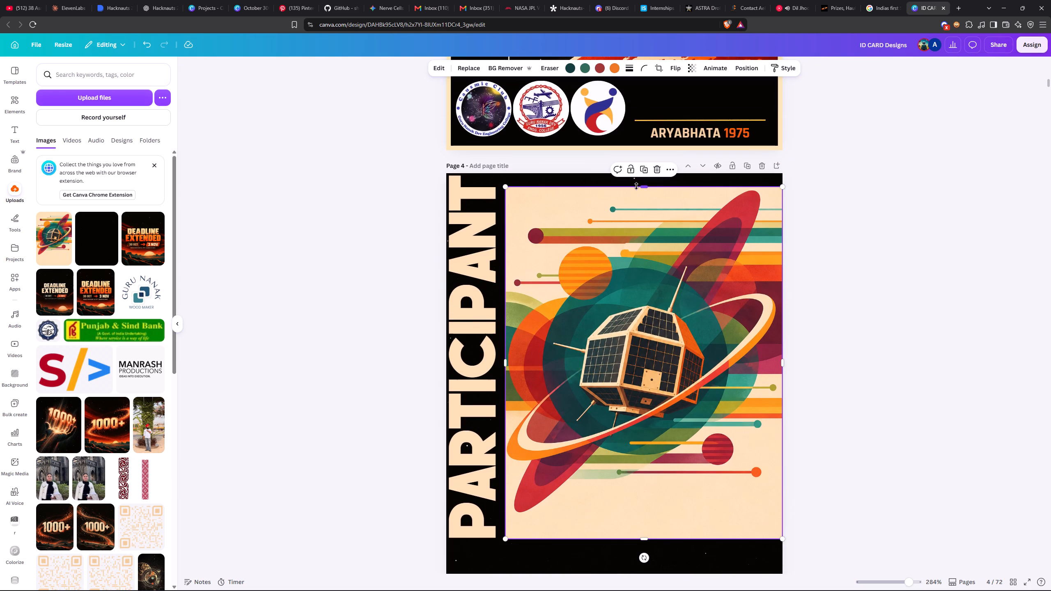
left_click(640, 222)
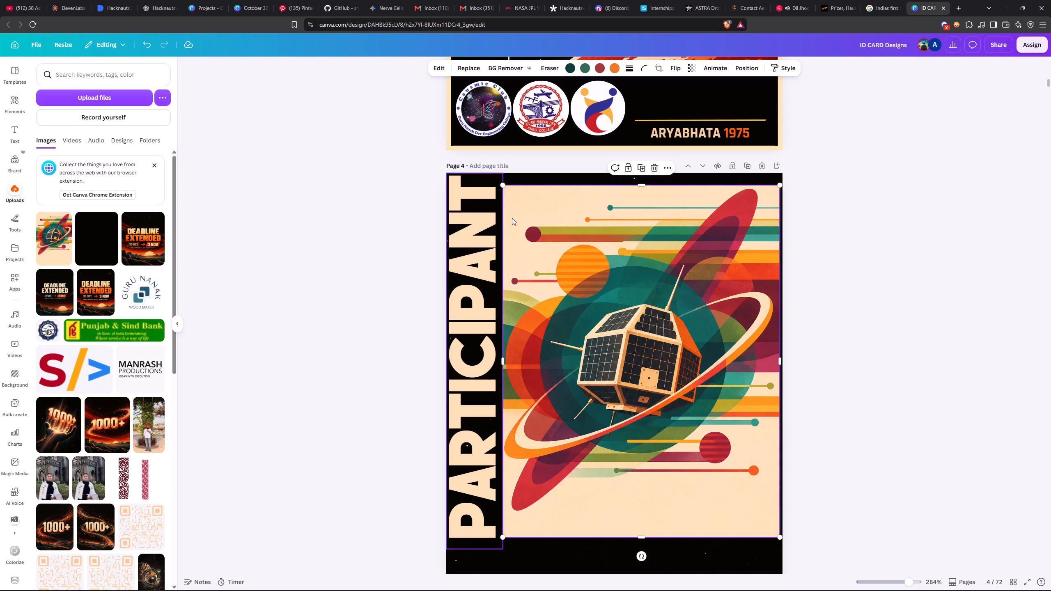
Scale the PARTICIPANT text down to size 29.4 so its frame lines up with the artwork's top edge.
left_click(491, 218)
left_click_drag(447, 174, 462, 179)
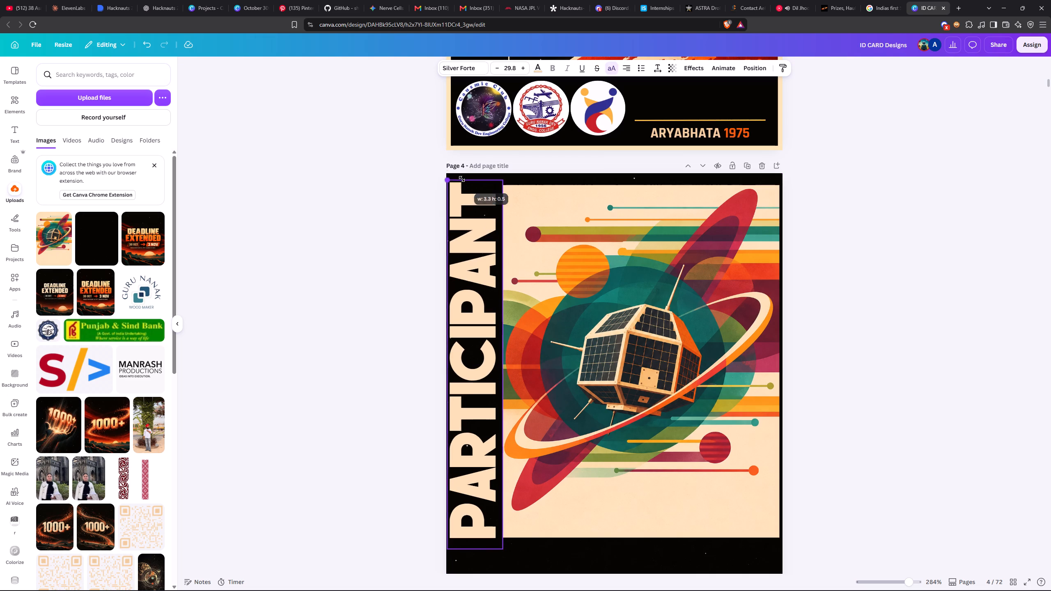
left_click_drag(462, 179, 465, 183)
Crop the satellite artwork's right edge inward, leaving a thin black margin at the page's right side.
left_click(650, 272)
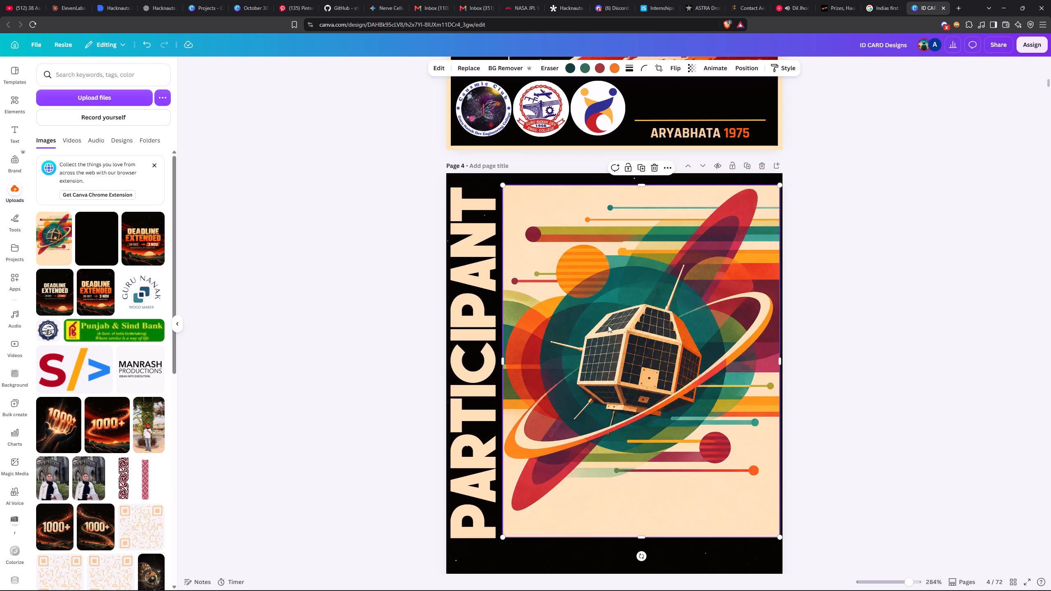
left_click(778, 360)
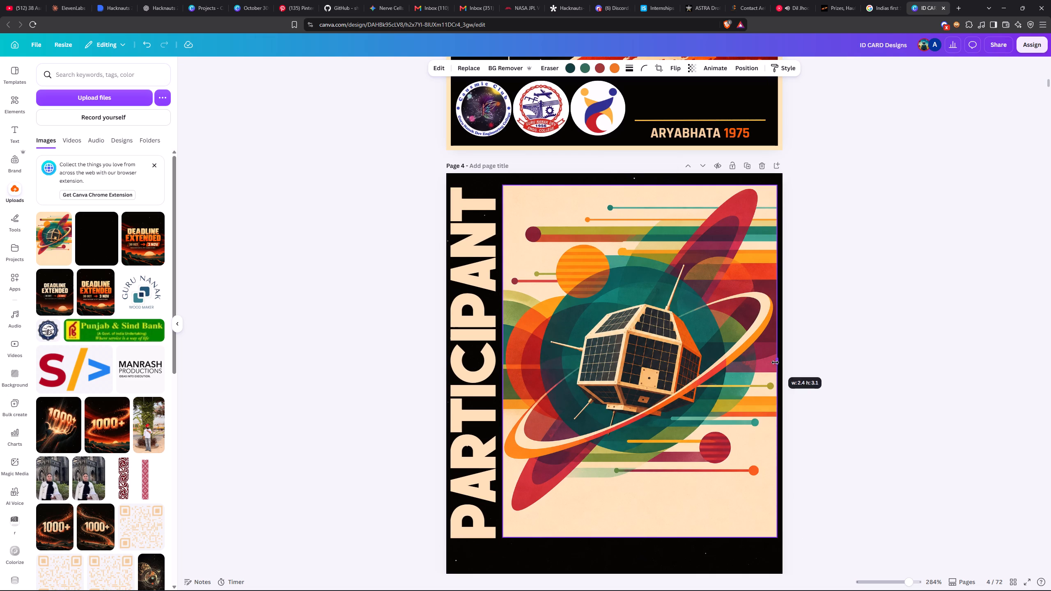
left_click(758, 368)
Scale the PARTICIPANT text down to size 28.4 so its frame ends level with the artwork's bottom edge.
left_click(466, 533)
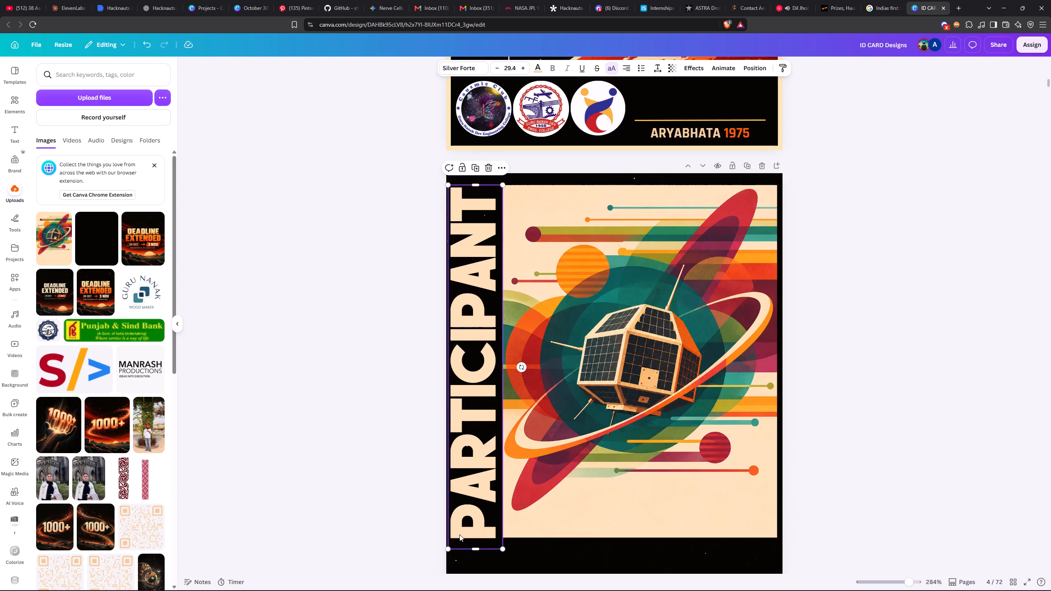
left_click_drag(447, 549, 462, 537)
left_click(480, 534)
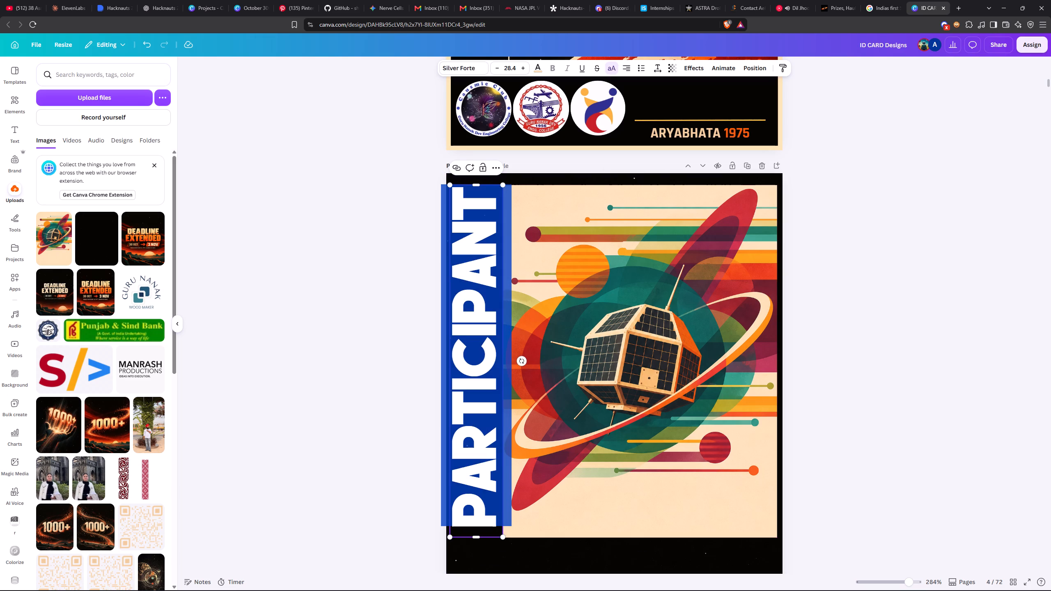
left_click(477, 535)
left_click_drag(473, 538, 479, 527)
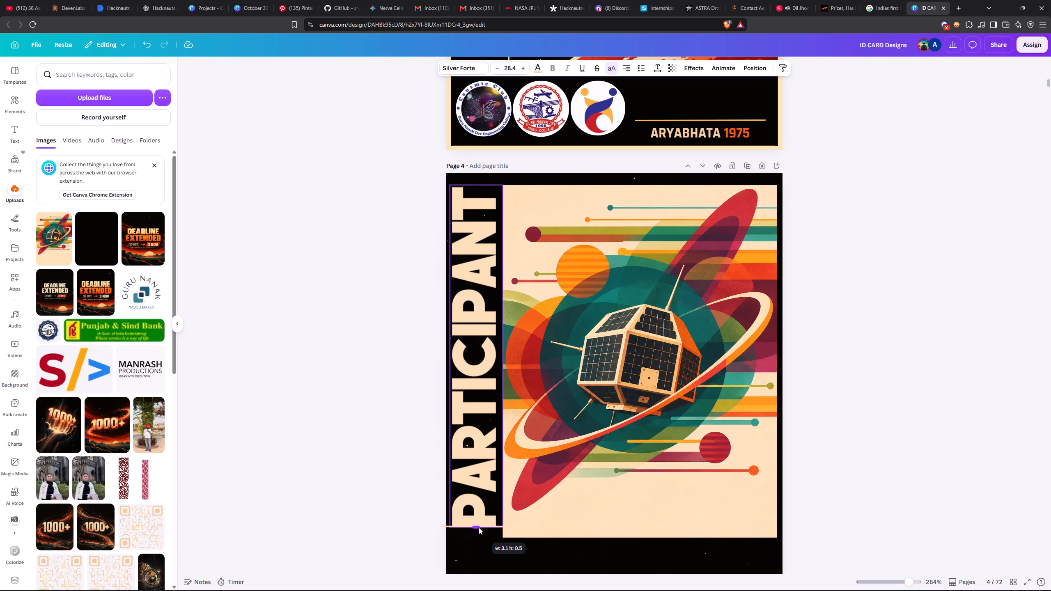
left_click_drag(479, 527, 479, 537)
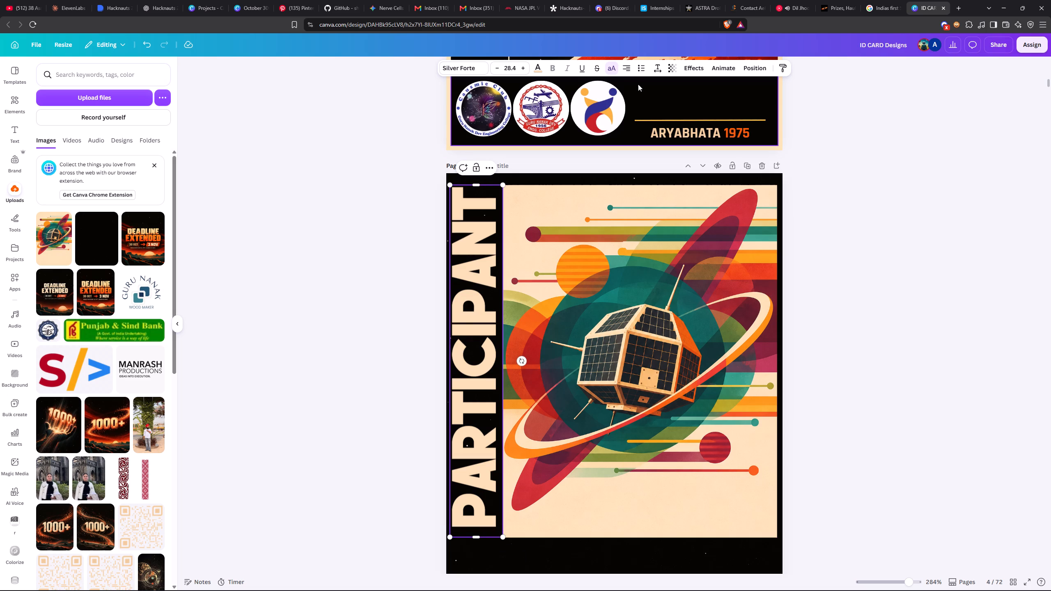
Change the PARTICIPANT text's alignment to centered within its frame.
left_click(626, 71)
left_click(624, 73)
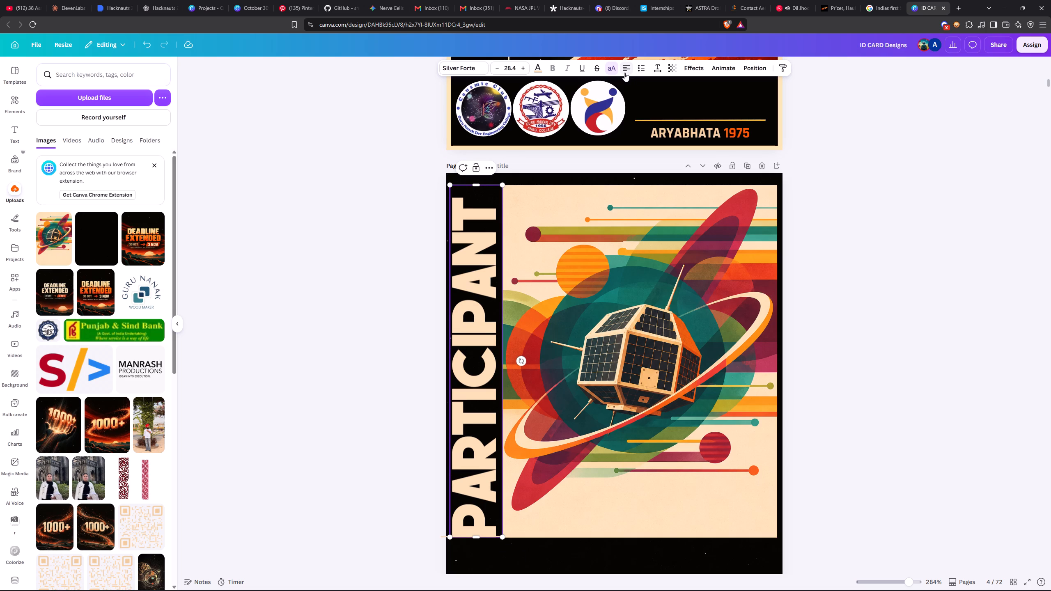
left_click(629, 69)
left_click(965, 198)
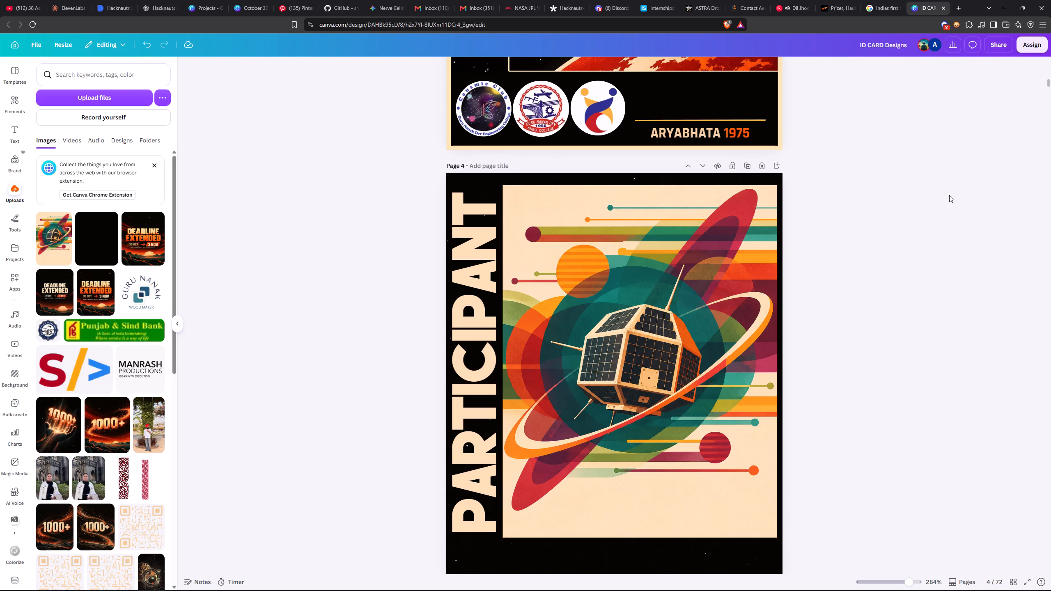
Nudge the PARTICIPANT text slightly right to center it between the page's left edge and the artwork.
left_click(479, 282)
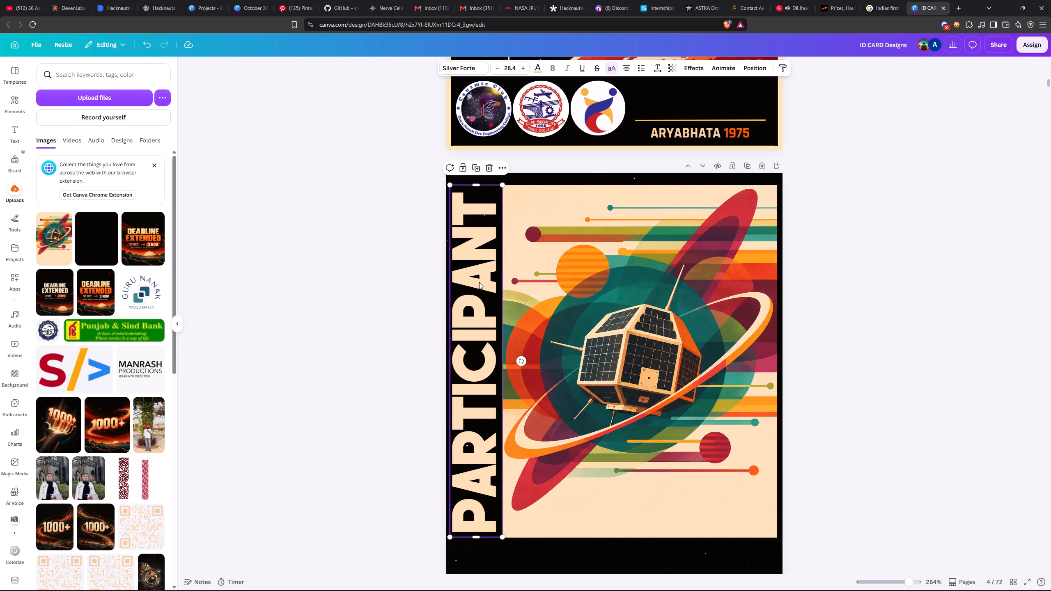
key("Right")
key("Right")
key("Left")
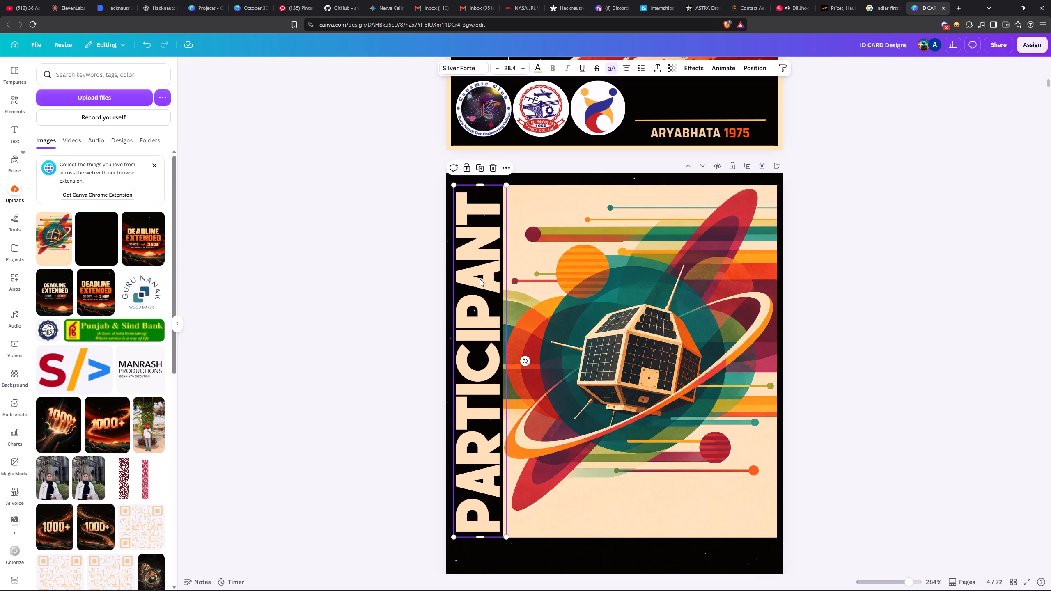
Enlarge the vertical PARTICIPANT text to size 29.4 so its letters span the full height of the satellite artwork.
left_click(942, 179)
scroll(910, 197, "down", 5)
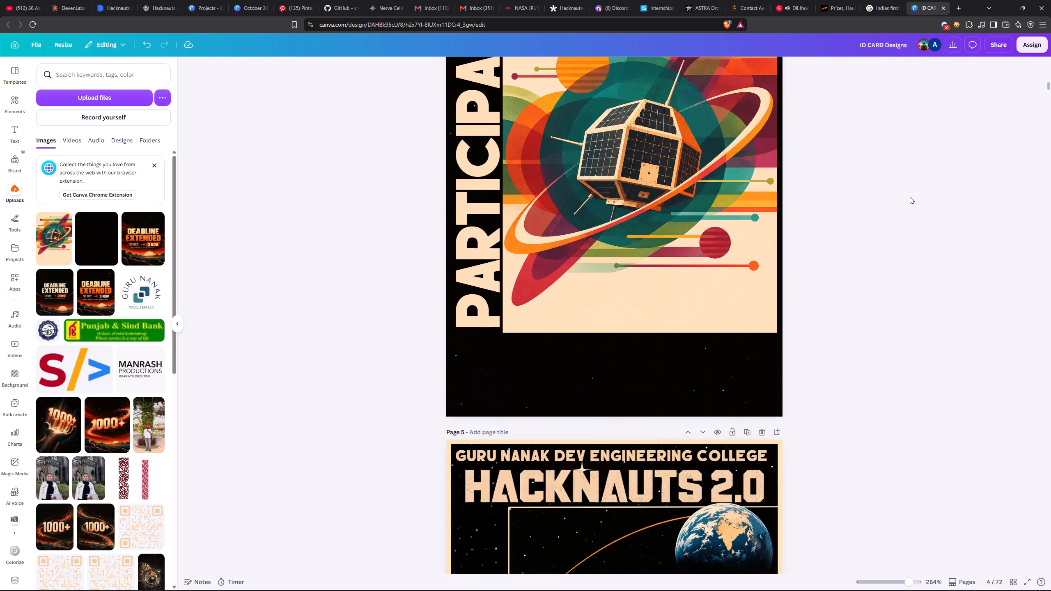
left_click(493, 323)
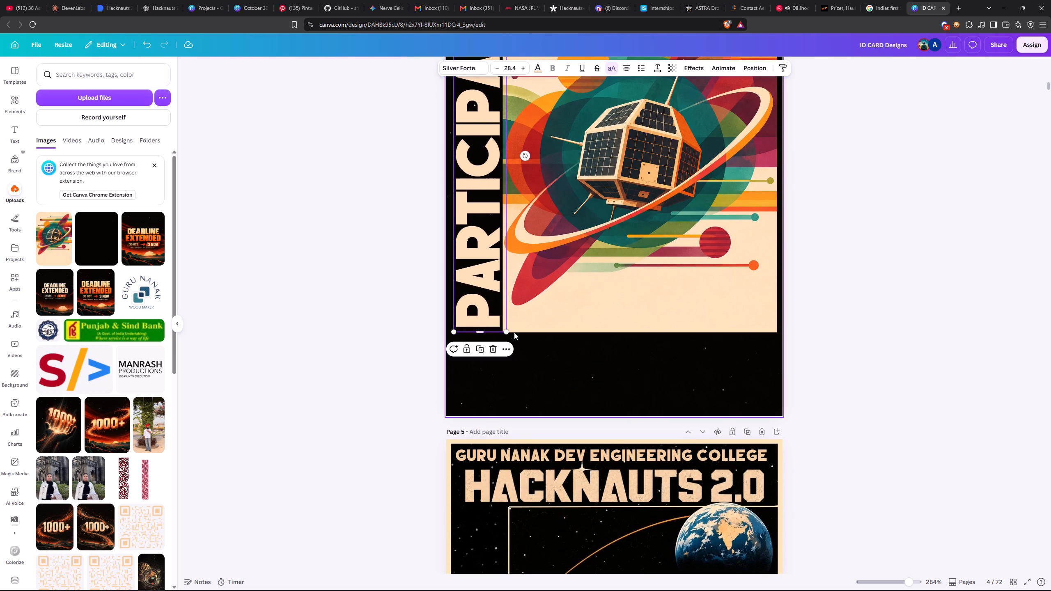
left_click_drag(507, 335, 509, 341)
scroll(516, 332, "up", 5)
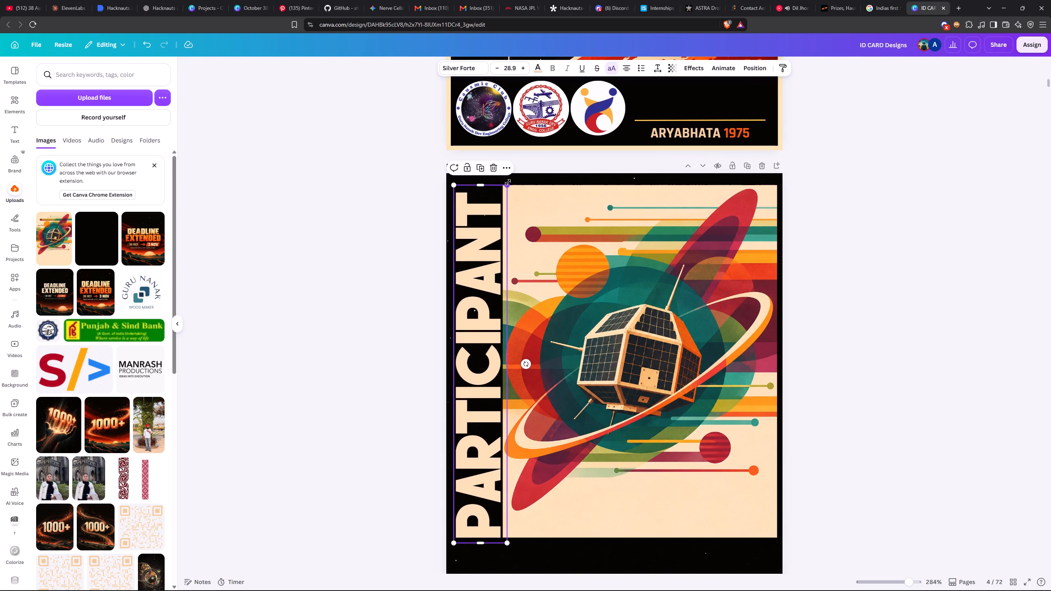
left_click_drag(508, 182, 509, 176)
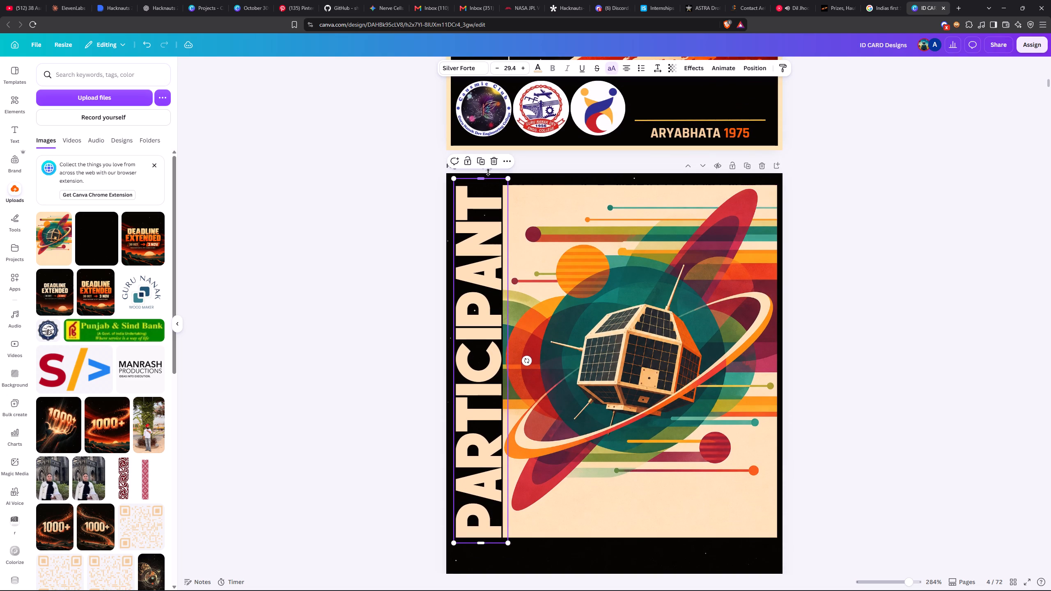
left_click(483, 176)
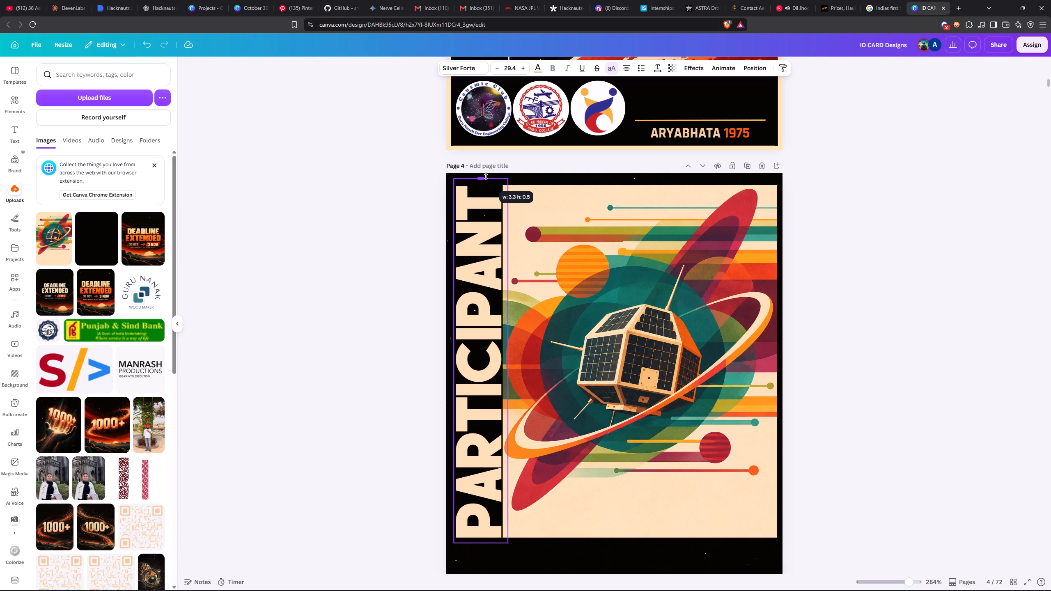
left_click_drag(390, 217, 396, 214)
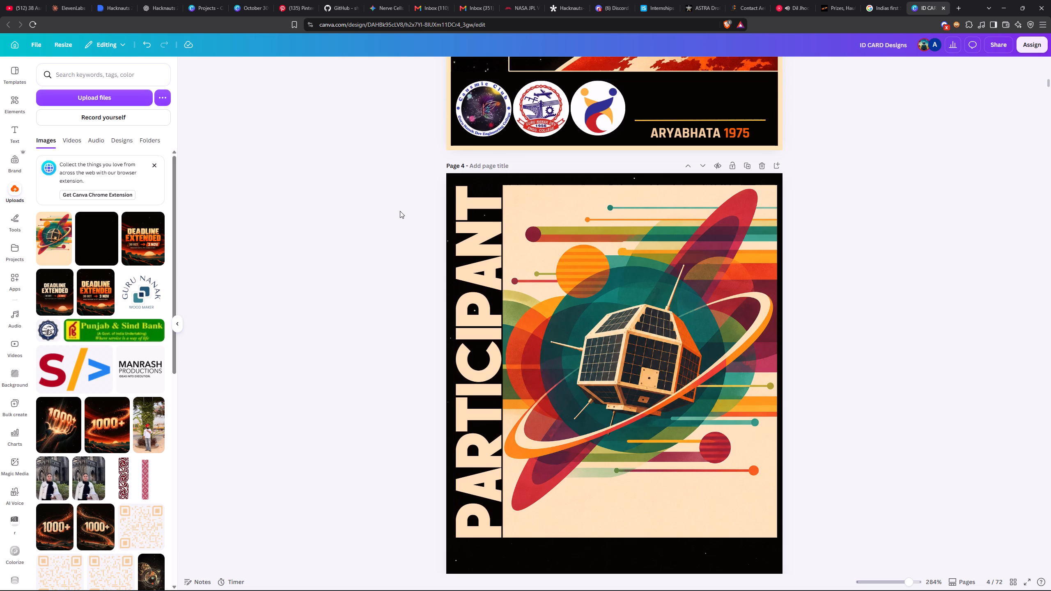
Copy the three circular logos from the page 5 JUDGE card and place them below the PARTICIPANT text on page 4, near its left edge.
scroll(396, 218, "down", 5)
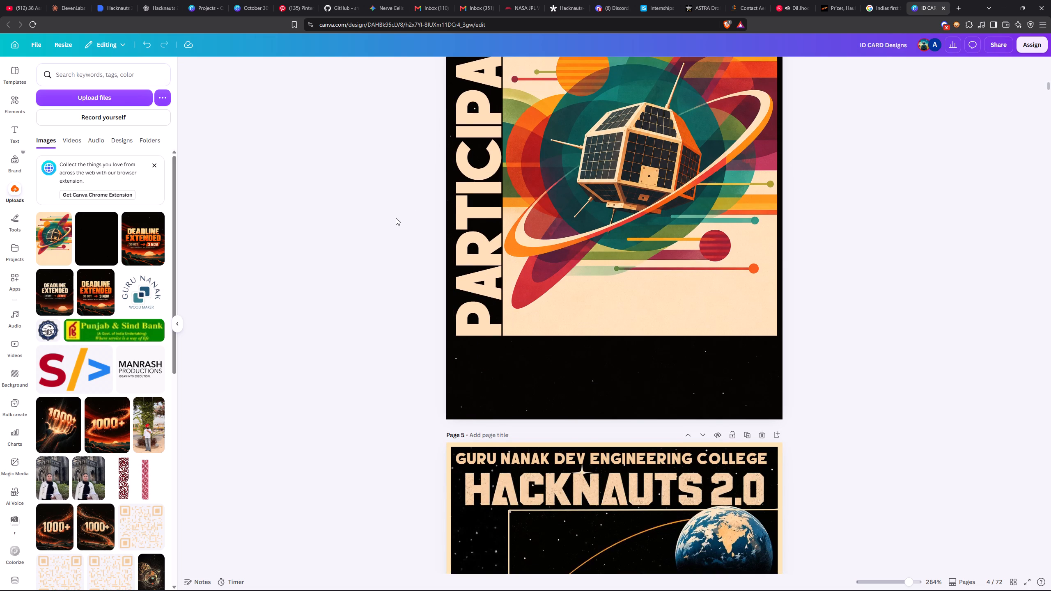
scroll(438, 206, "up", 3)
scroll(438, 206, "down", 2)
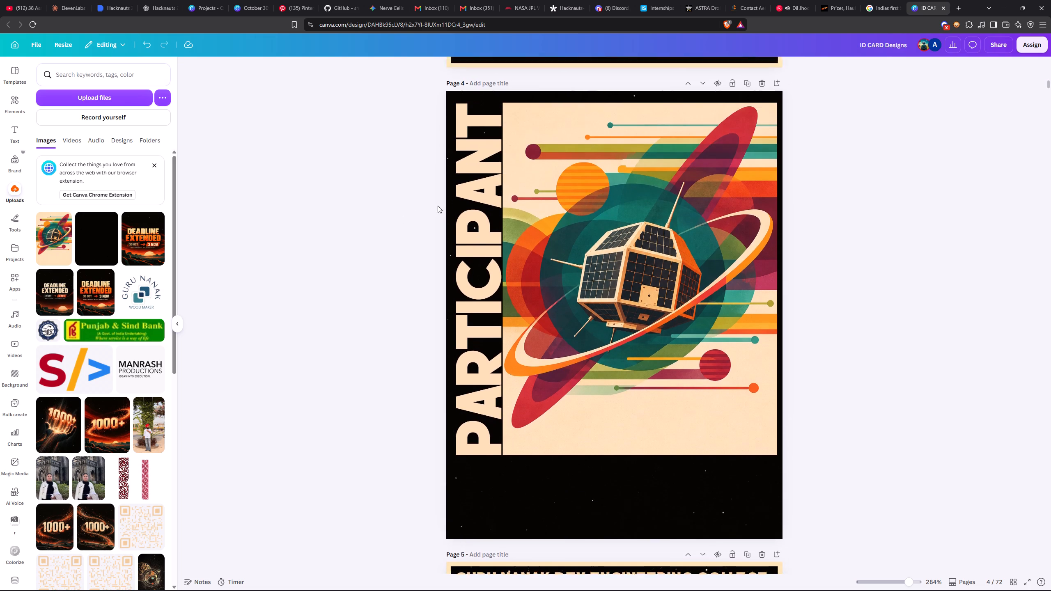
scroll(438, 206, "down", 10)
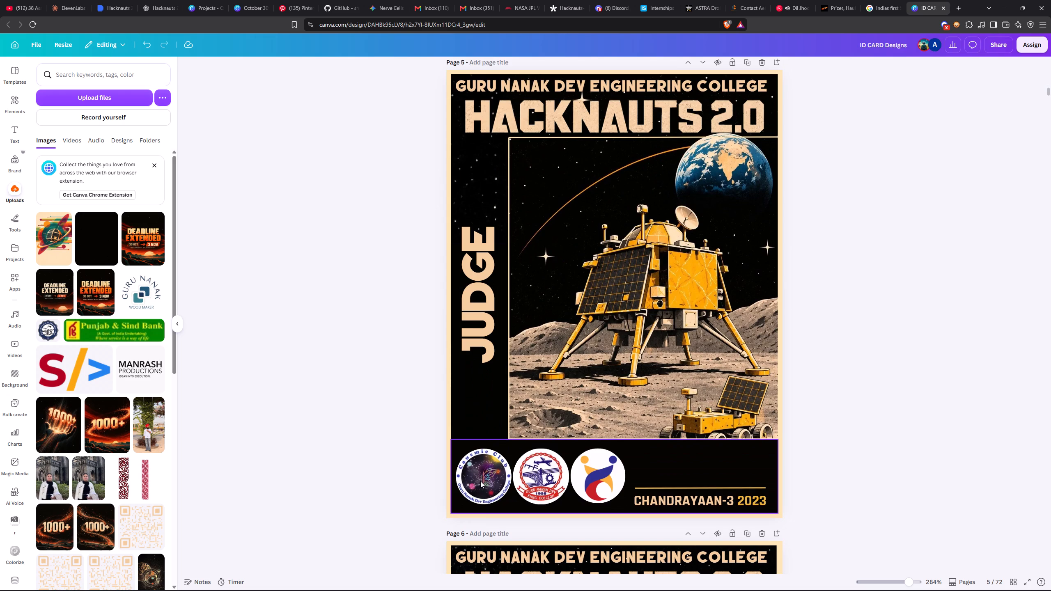
left_click(480, 481)
left_click(551, 481, "shift")
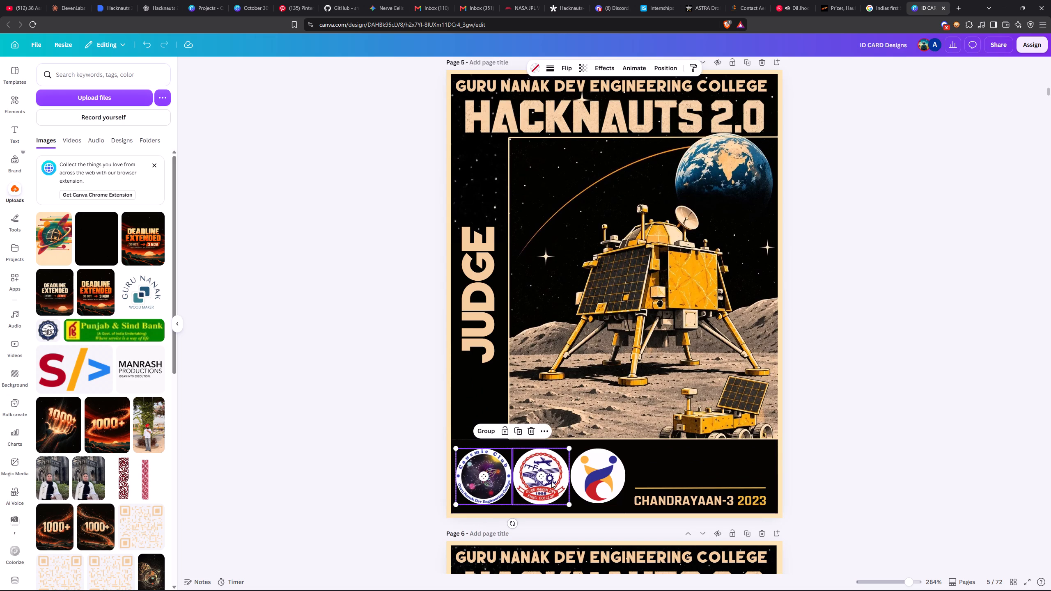
left_click(599, 484, "shift")
key("ctrl+c")
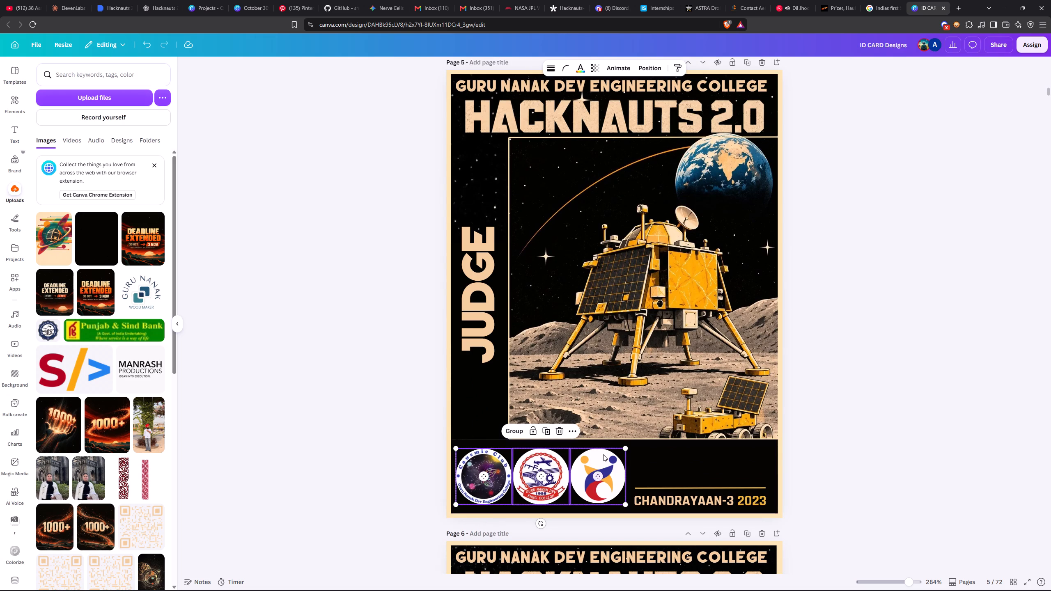
scroll(604, 454, "up", 4)
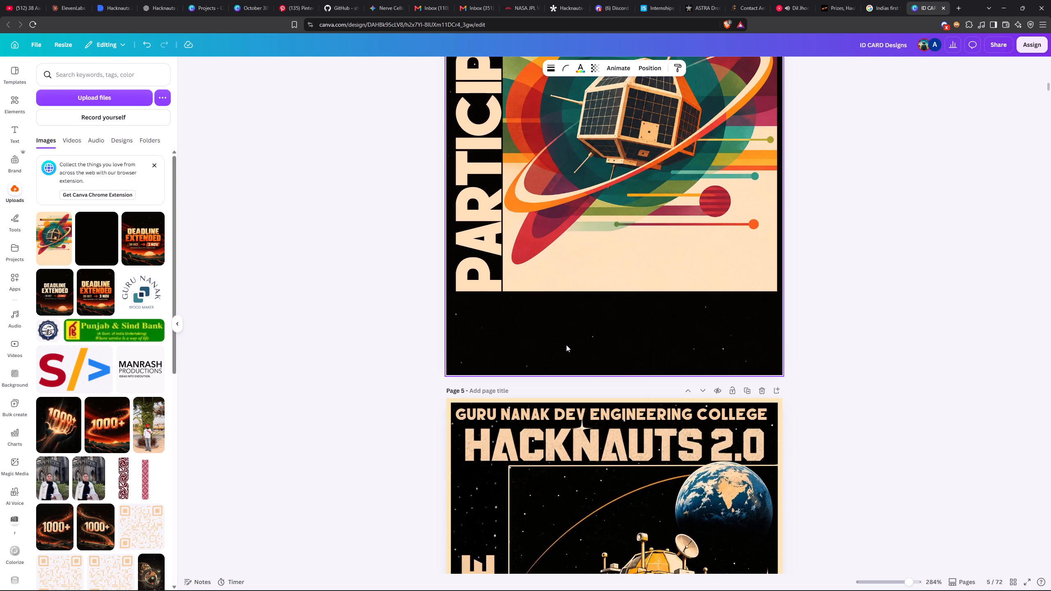
key("ctrl+v")
left_click_drag(599, 479, 543, 327)
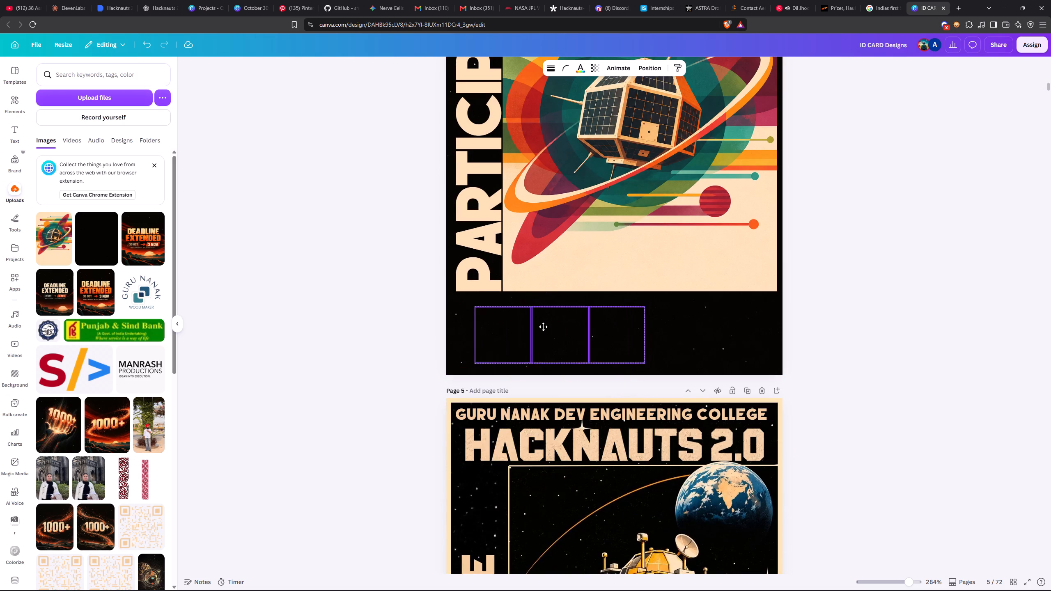
left_click_drag(543, 327, 527, 319)
left_click(887, 306)
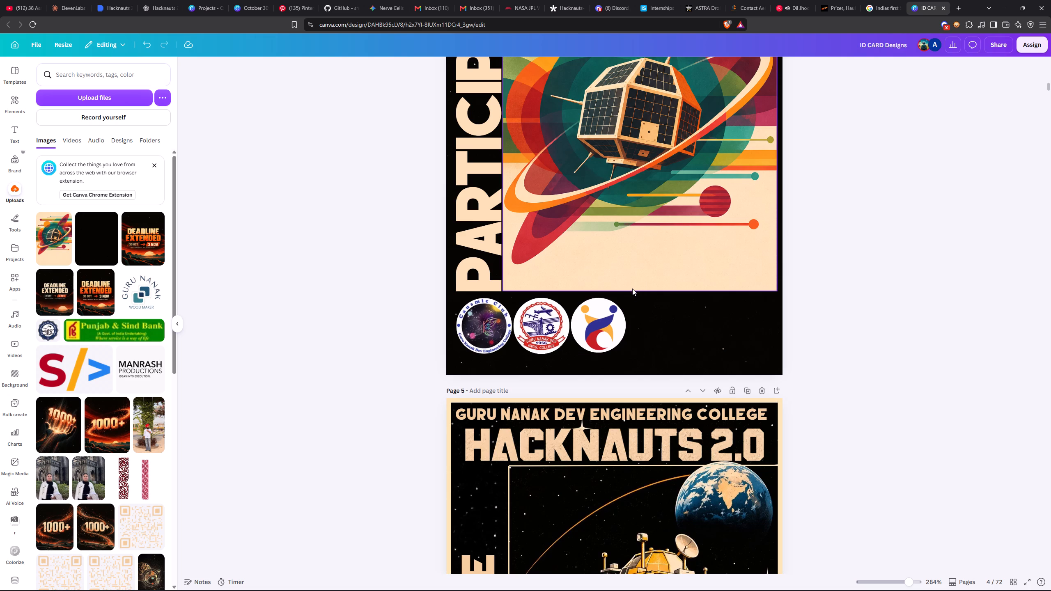
Examine the existing participant card on page 3, comparing its title, artwork and logo layout with page 4.
scroll(632, 289, "up", 10)
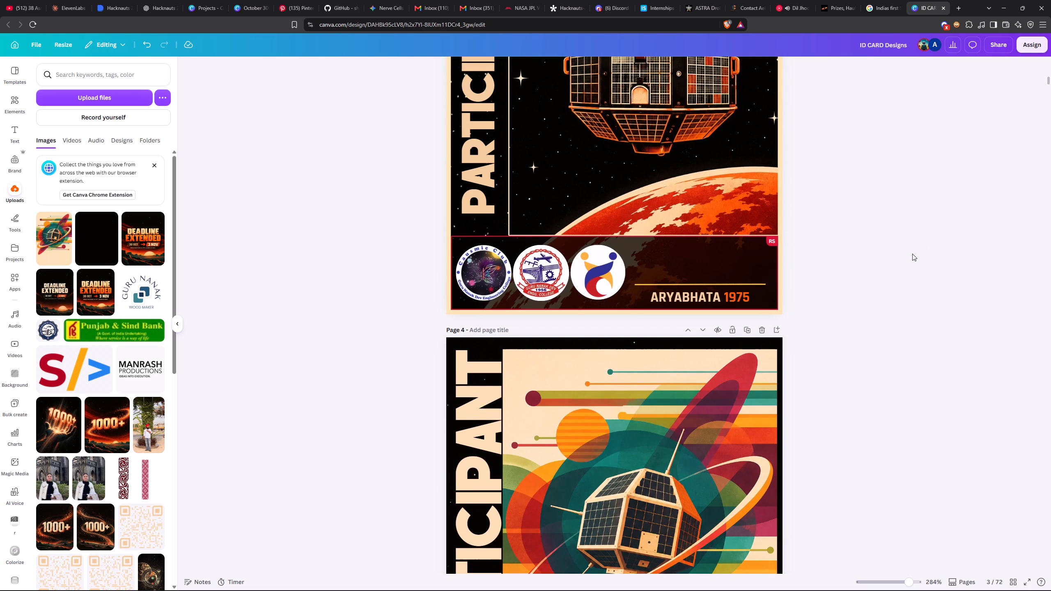
scroll(912, 254, "up", 3)
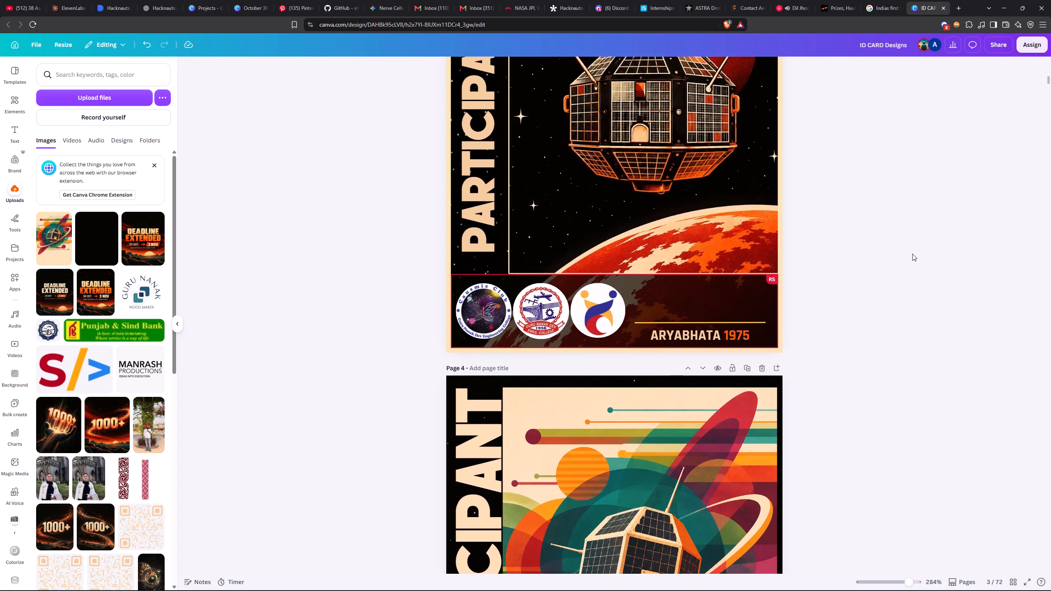
scroll(912, 254, "up", 5)
scroll(912, 254, "down", 8)
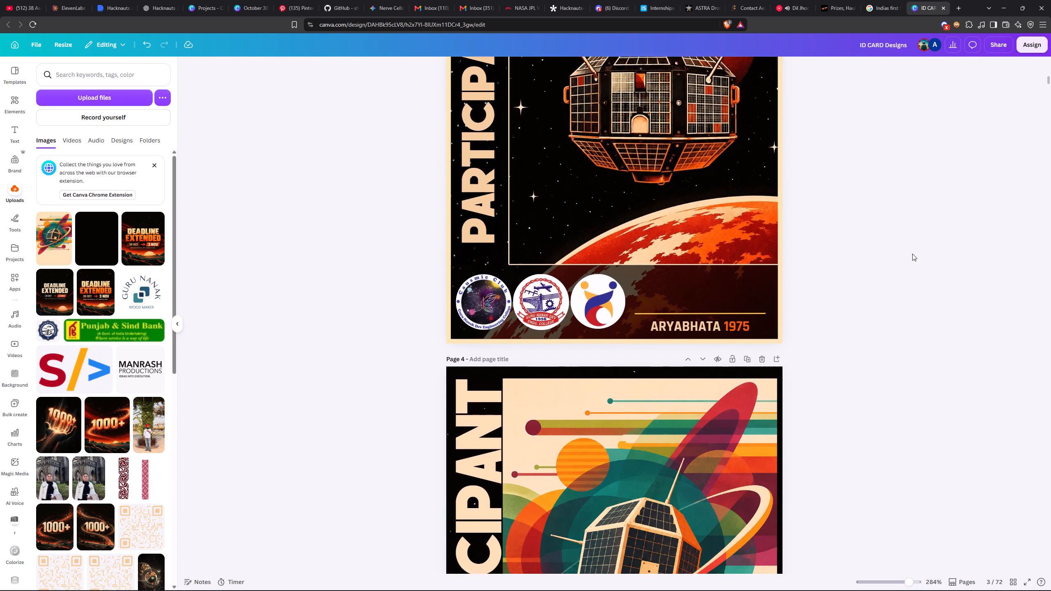
scroll(911, 254, "down", 5)
scroll(910, 256, "up", 5)
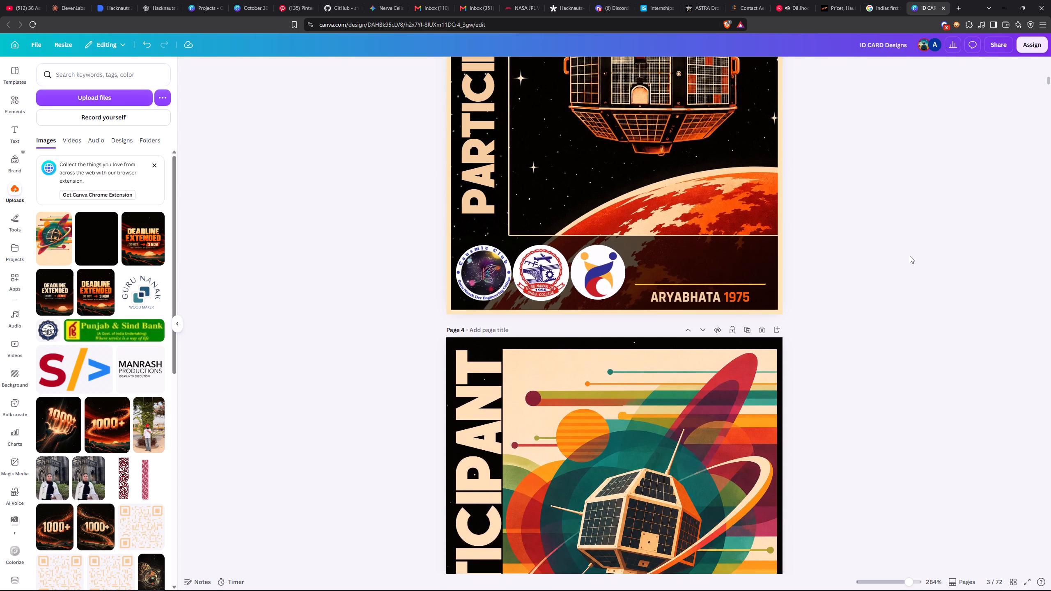
scroll(910, 256, "up", 5)
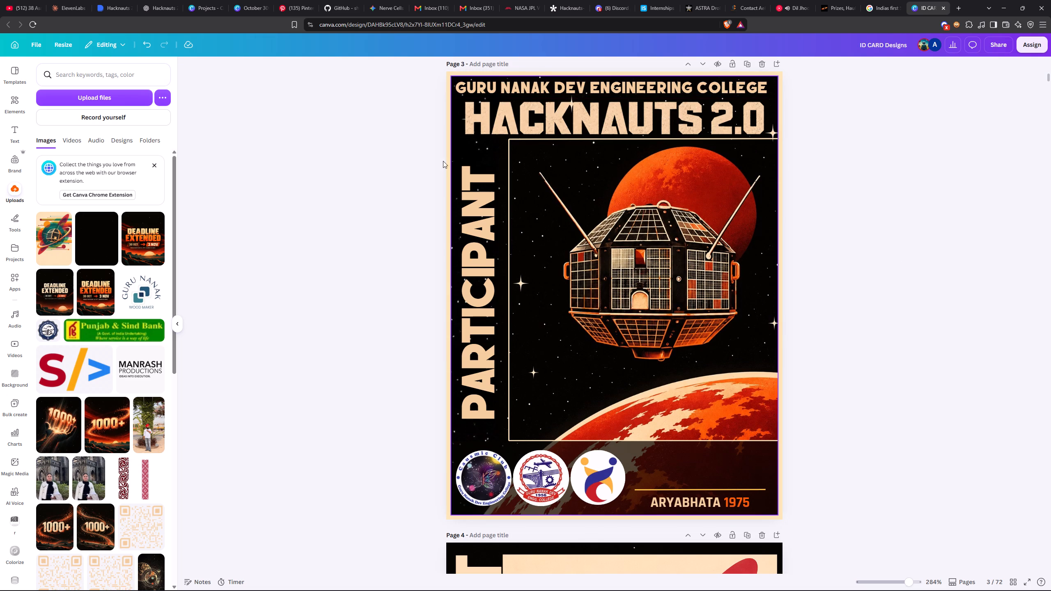
scroll(509, 169, "down", 8)
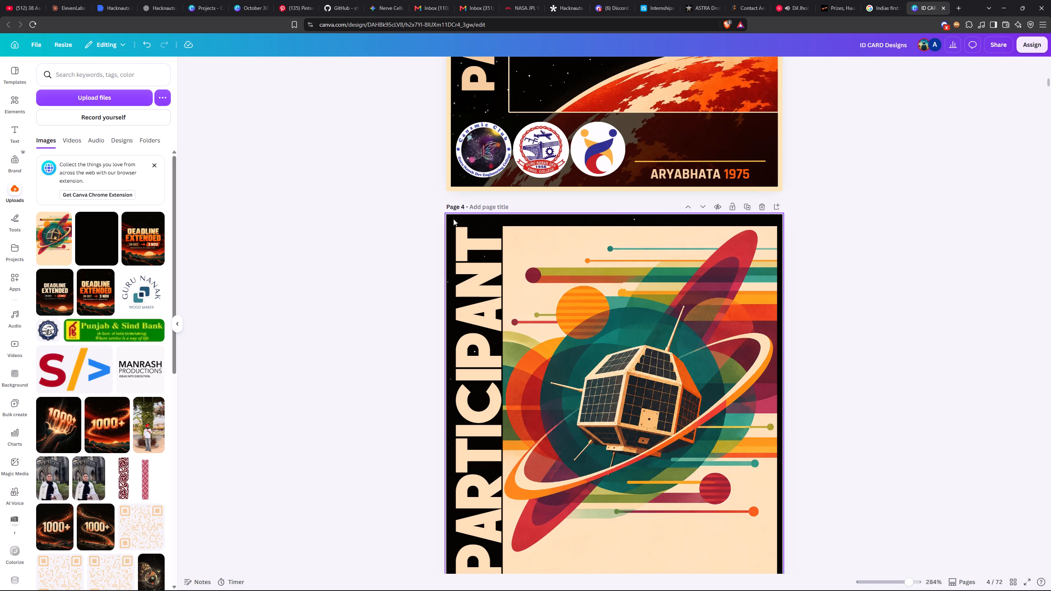
Shift the satellite artwork on page 4 right until it sits flush with the page's right edge.
left_click(453, 219)
left_click(667, 258)
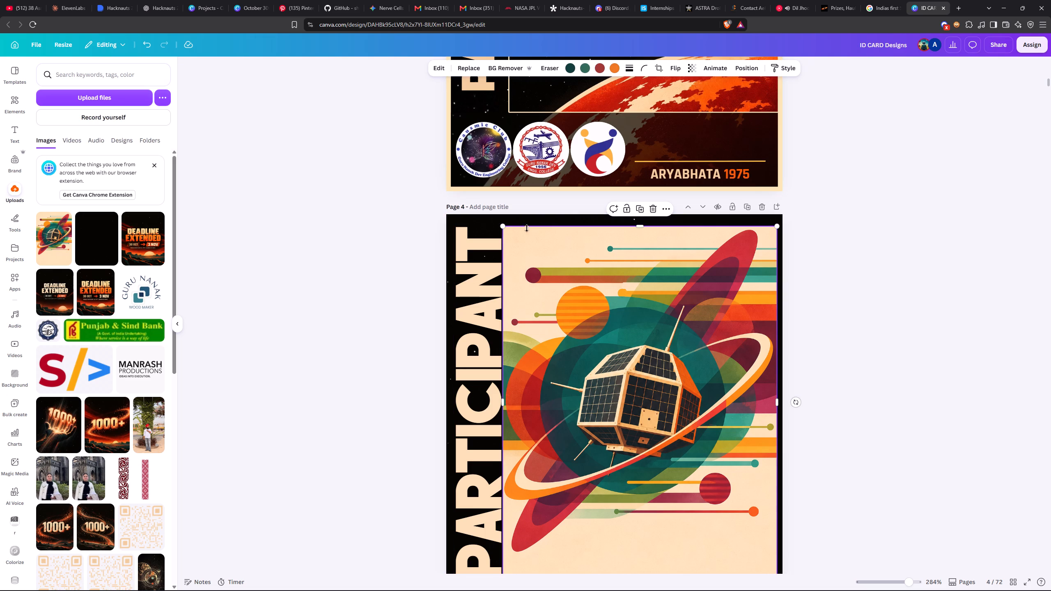
left_click(757, 411)
left_click_drag(782, 403, 787, 402)
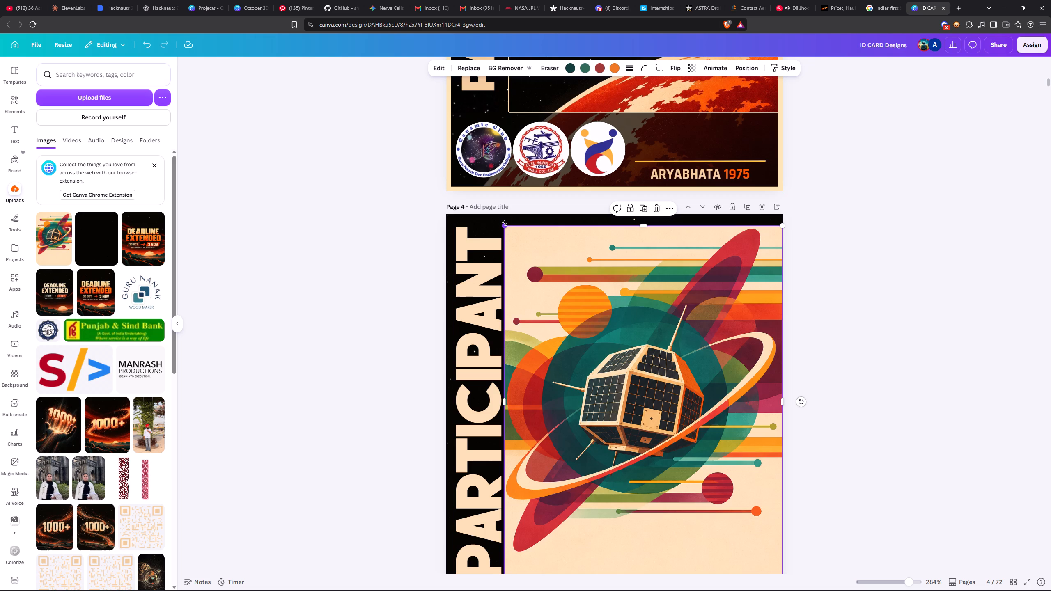
Scale the satellite artwork down from its upper-left corner to about 2.3 wide and crop its bottom edge slightly upward.
left_click_drag(505, 223, 520, 259)
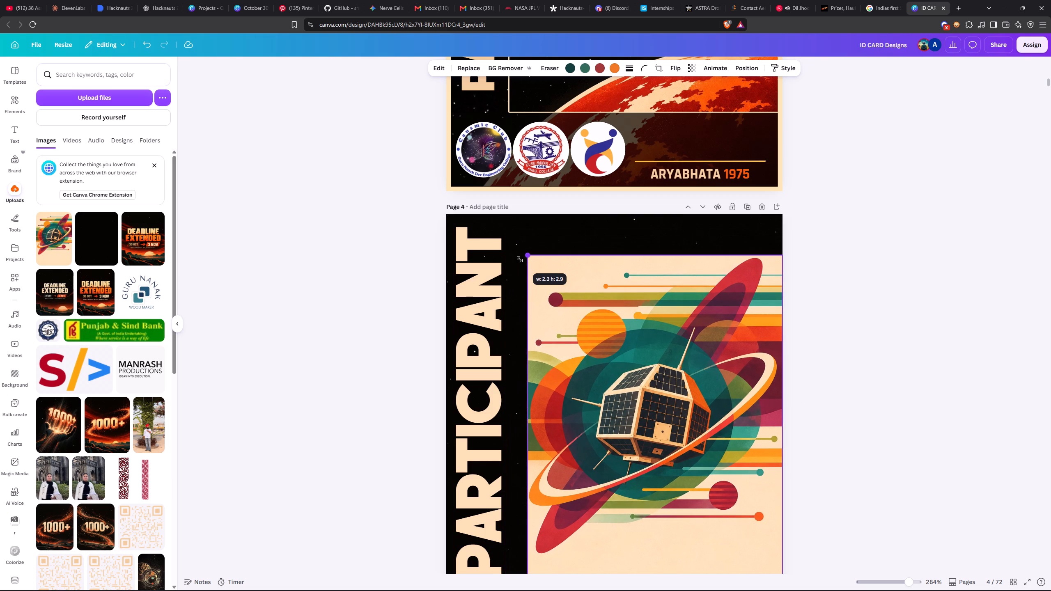
left_click_drag(520, 259, 519, 257)
scroll(565, 269, "down", 3)
left_click_drag(654, 454, 653, 439)
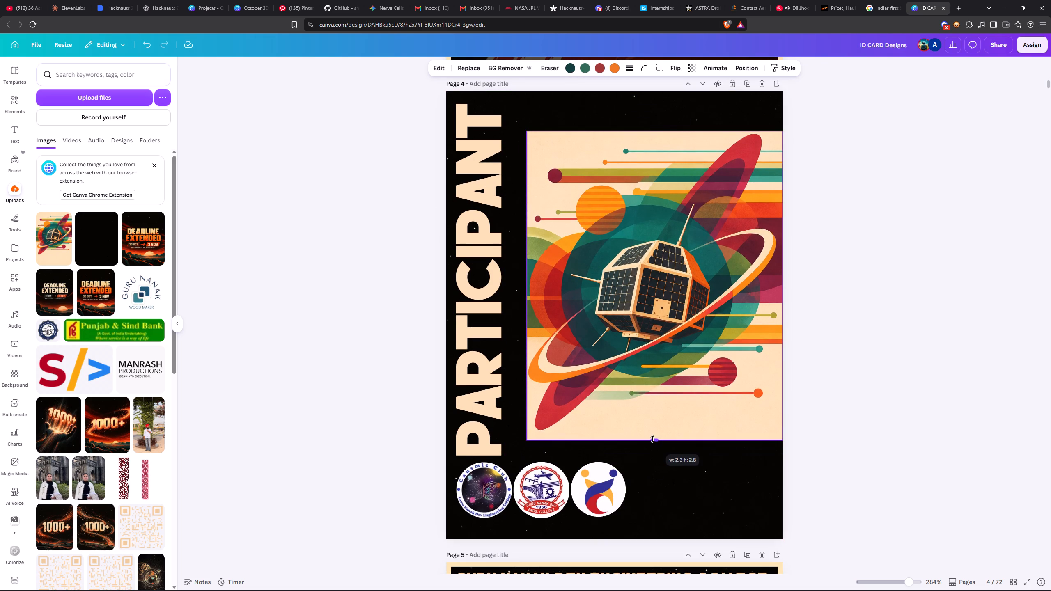
left_click_drag(653, 439, 653, 434)
Nudge the vertical PARTICIPANT text slightly right, away from the page's left edge.
scroll(629, 344, "up", 7)
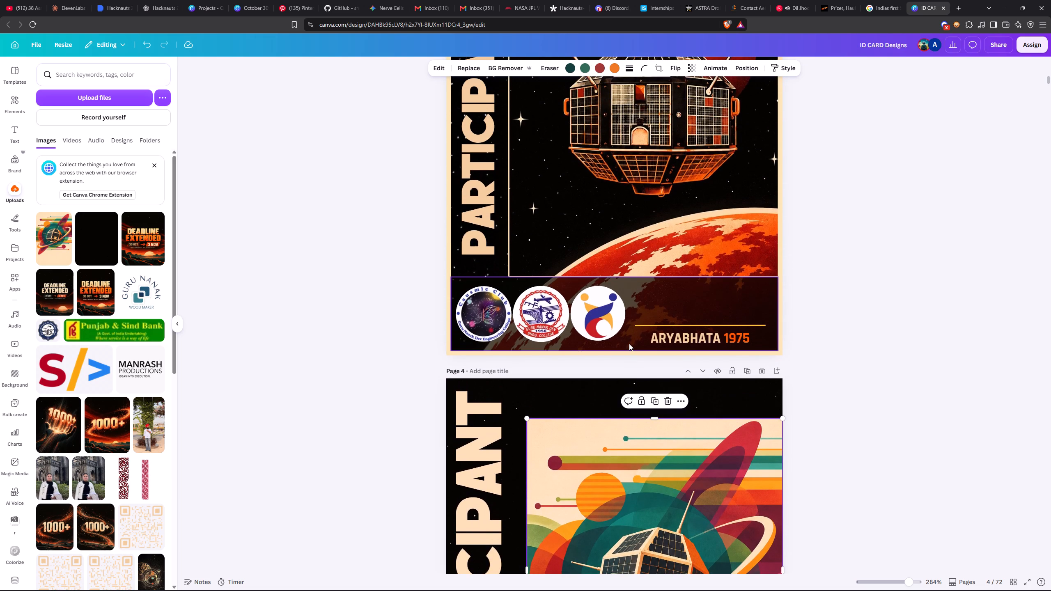
scroll(629, 344, "down", 4)
left_click(459, 346)
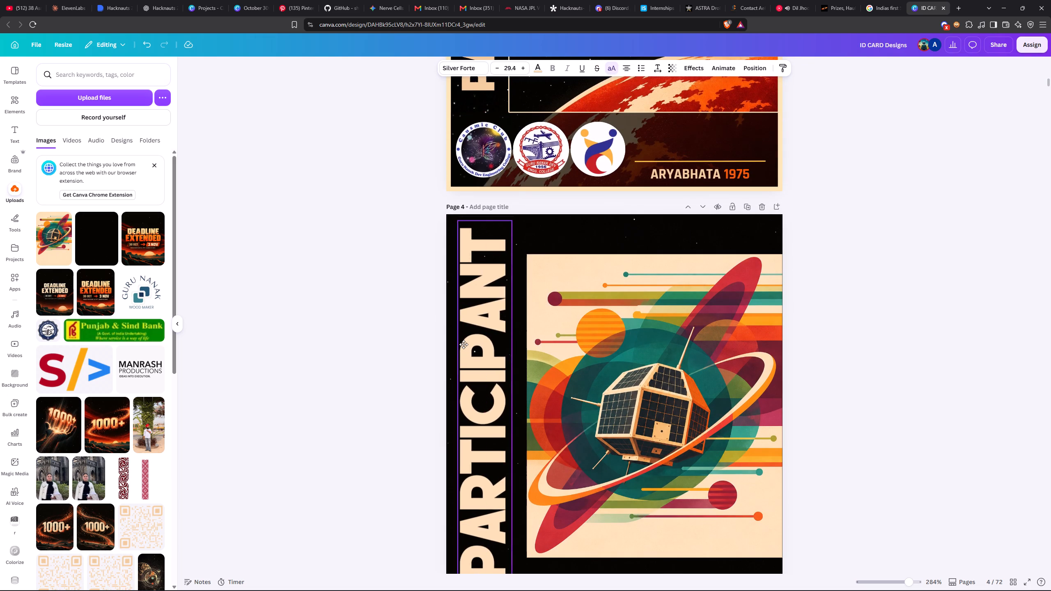
scroll(462, 341, "down", 5)
scroll(462, 341, "up", 5)
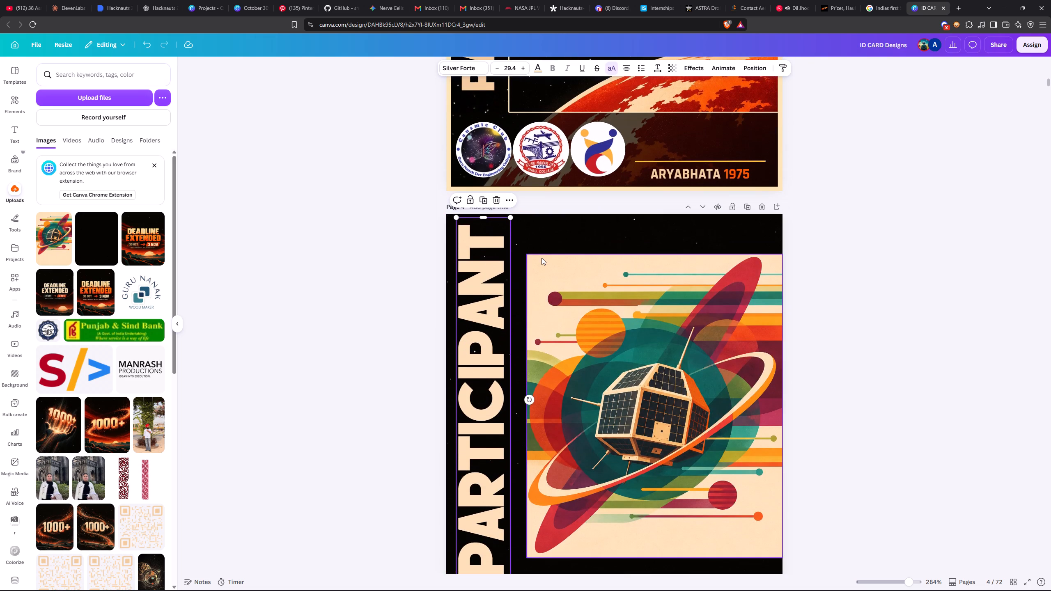
Scale the PARTICIPANT text down to size 24.7 so its frame matches the satellite artwork's top and bottom edges.
scroll(542, 261, "up", 6)
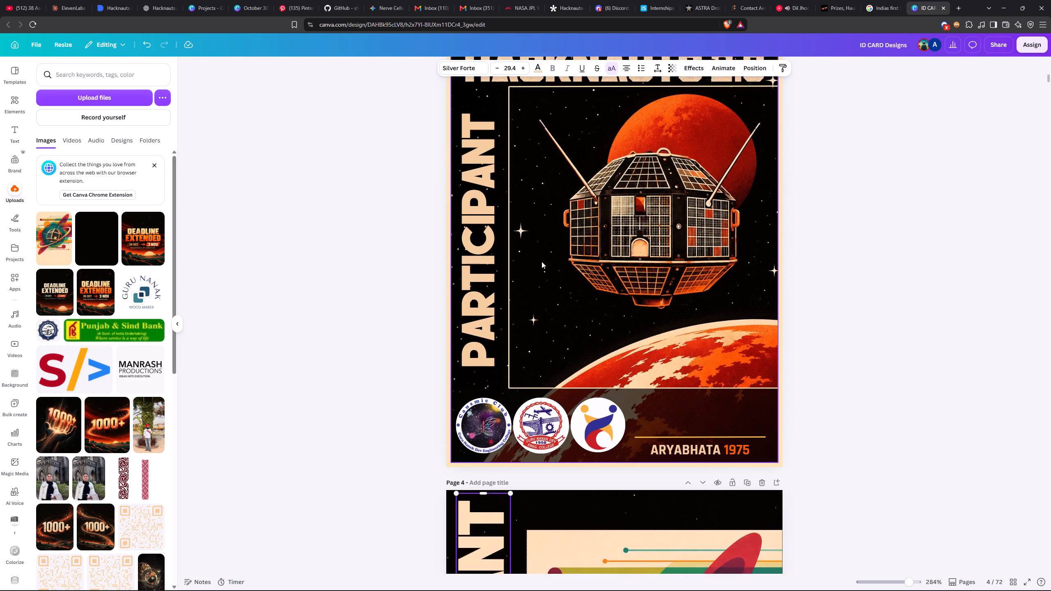
scroll(542, 261, "up", 2)
scroll(539, 264, "down", 9)
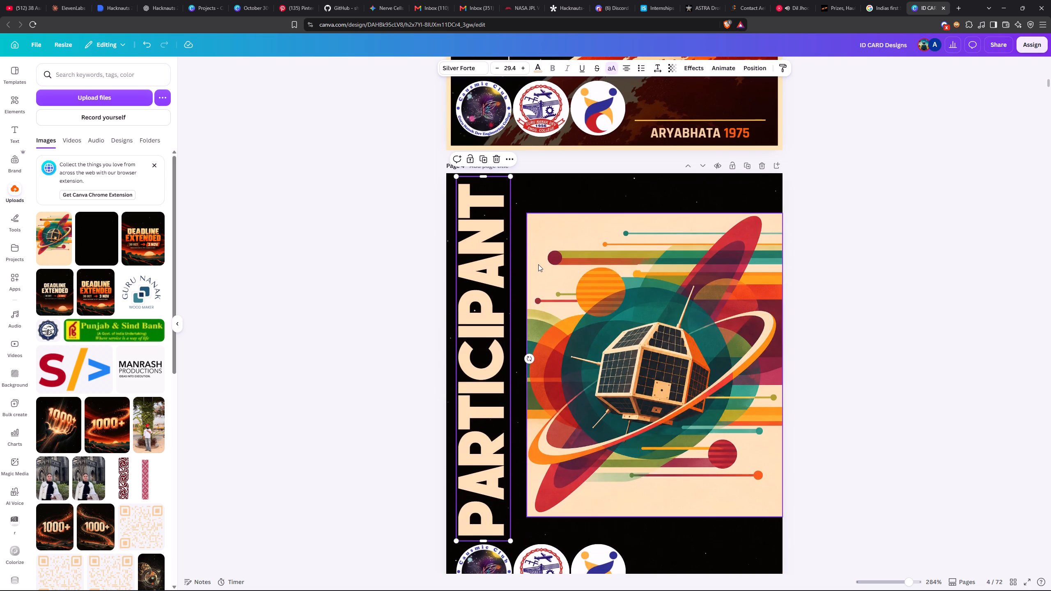
left_click_drag(510, 538, 509, 521)
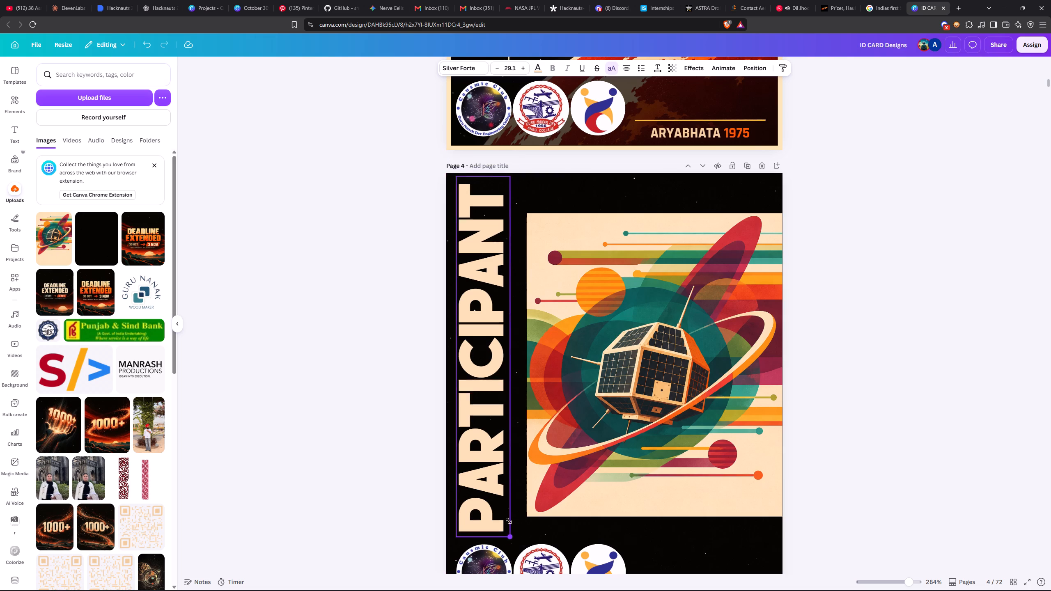
left_click_drag(509, 521, 508, 513)
left_click_drag(505, 177, 505, 185)
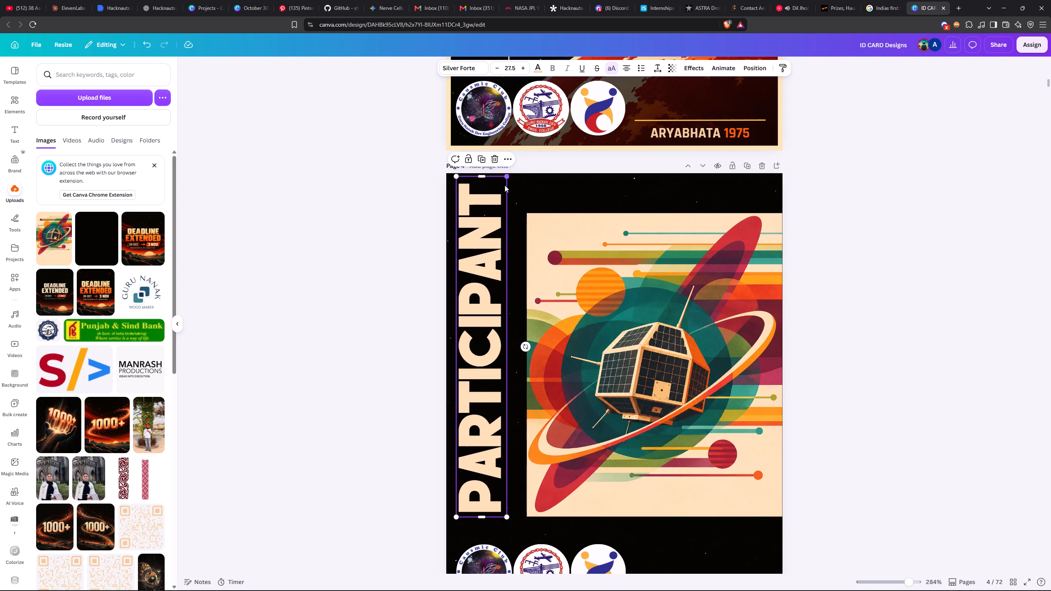
left_click_drag(505, 185, 502, 211)
Select the three logos on page 4 and shift them together slightly right and down below the satellite artwork.
scroll(512, 279, "down", 5)
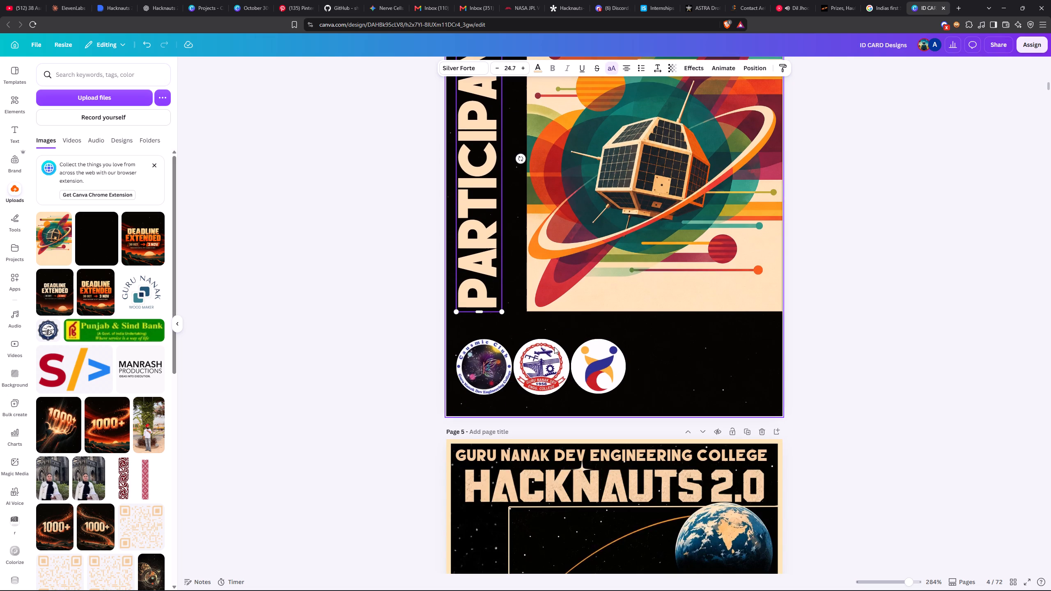
scroll(555, 346, "up", 4)
scroll(554, 353, "down", 5)
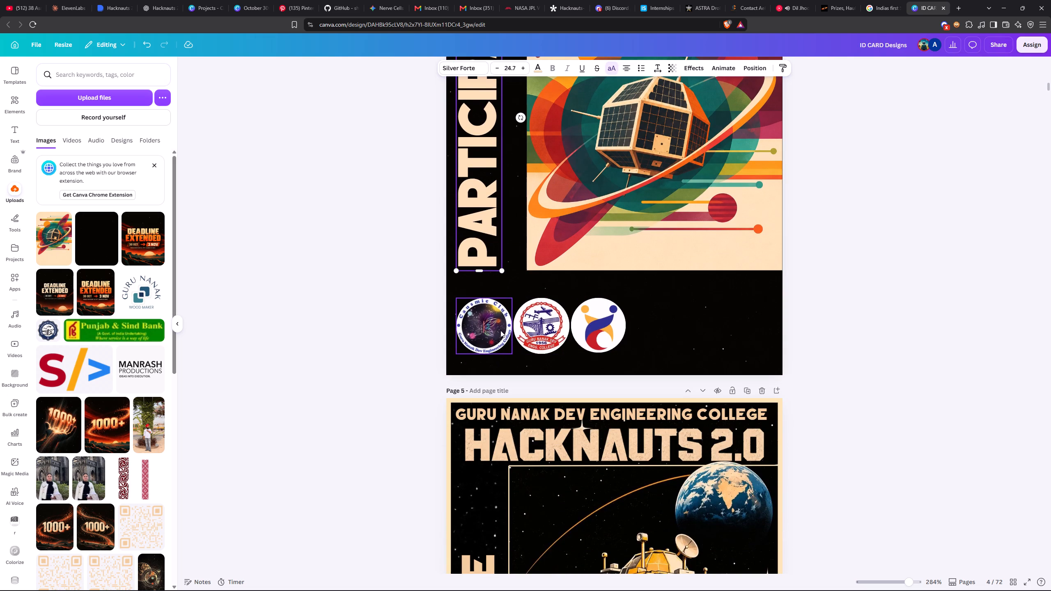
left_click(501, 330)
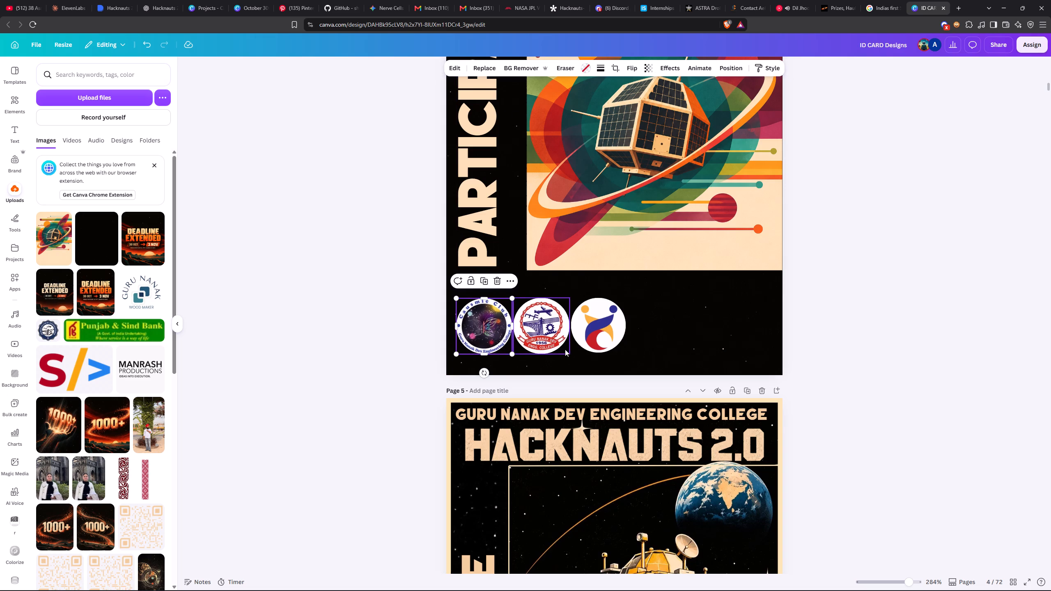
left_click(565, 349, "shift")
left_click(590, 335, "shift")
left_click_drag(590, 335, 597, 337, "shift")
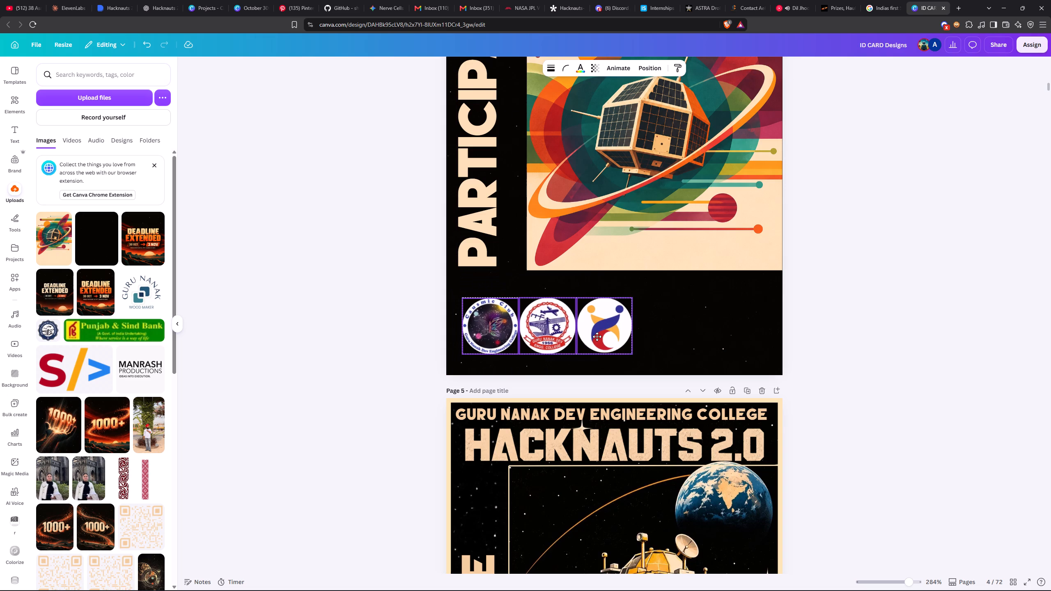
left_click_drag(597, 337, 592, 337, "shift")
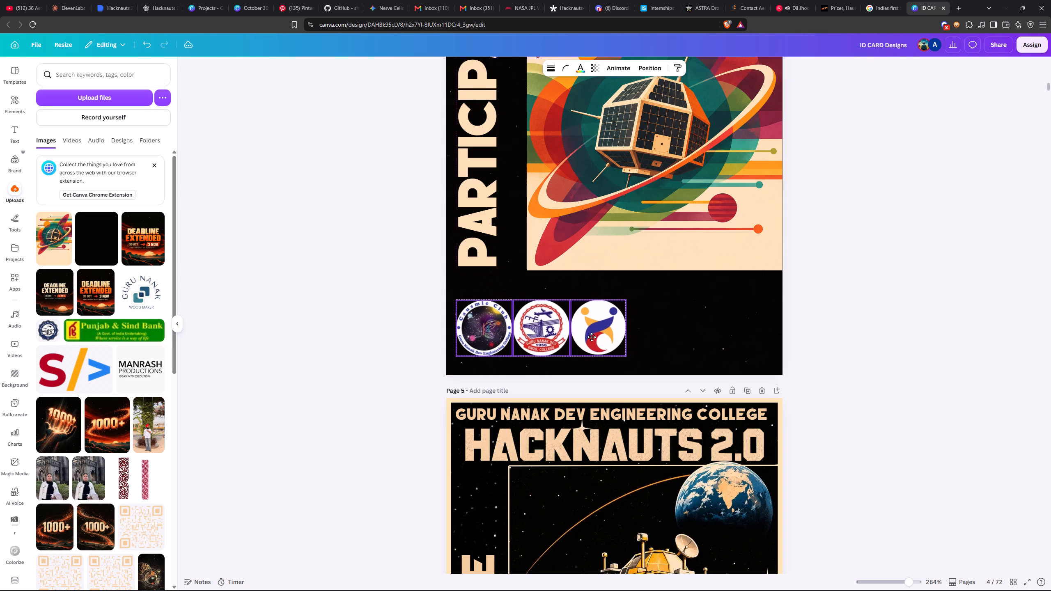
left_click_drag(592, 337, 593, 335, "shift")
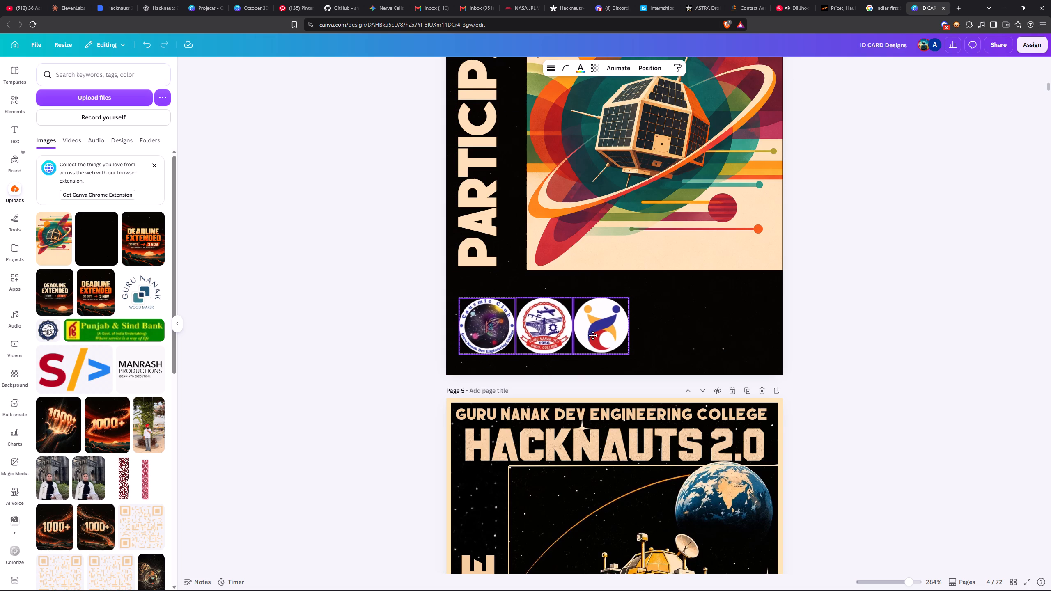
left_click_drag(593, 335, 600, 341, "shift")
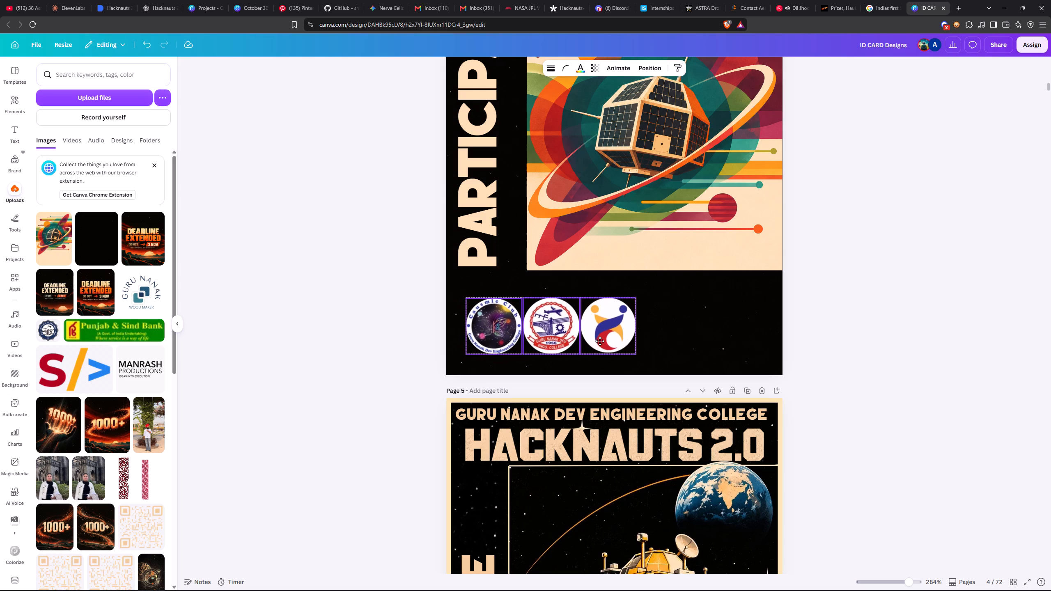
left_click_drag(600, 341, 597, 345, "shift")
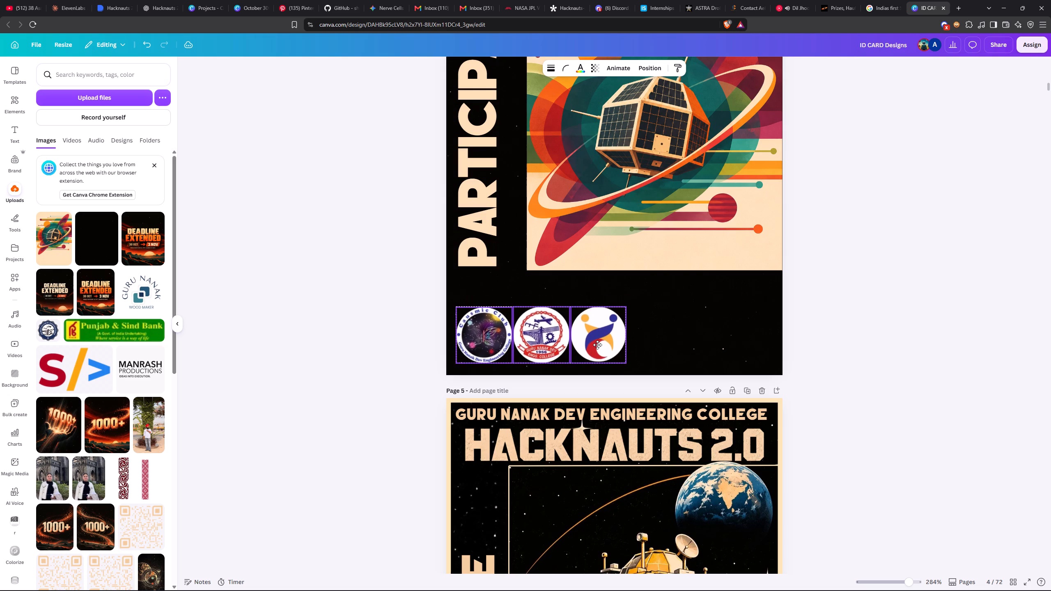
left_click_drag(597, 345, 593, 336, "shift")
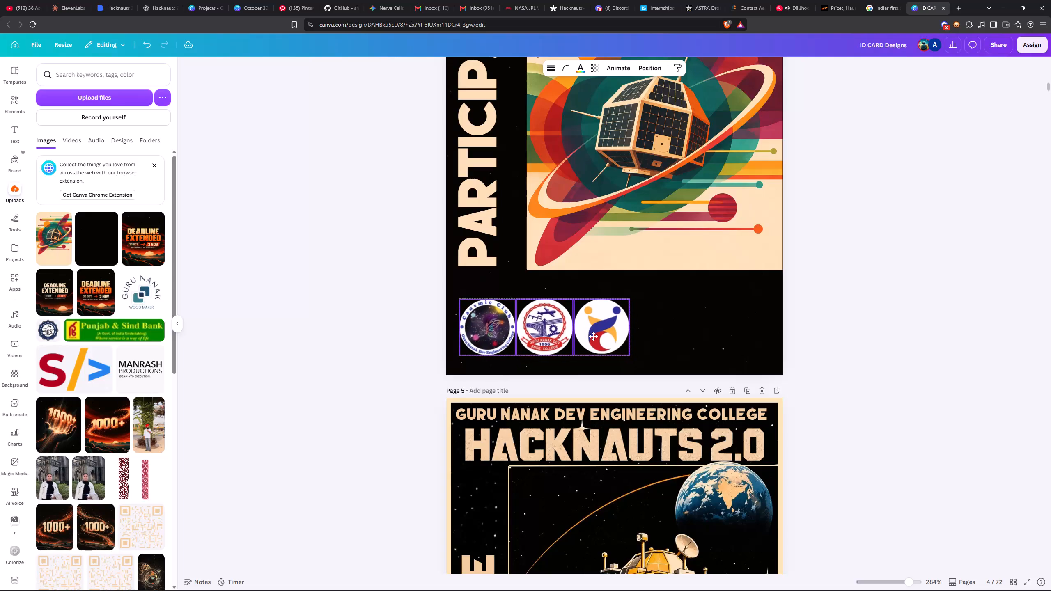
left_click_drag(593, 336, 591, 337, "shift")
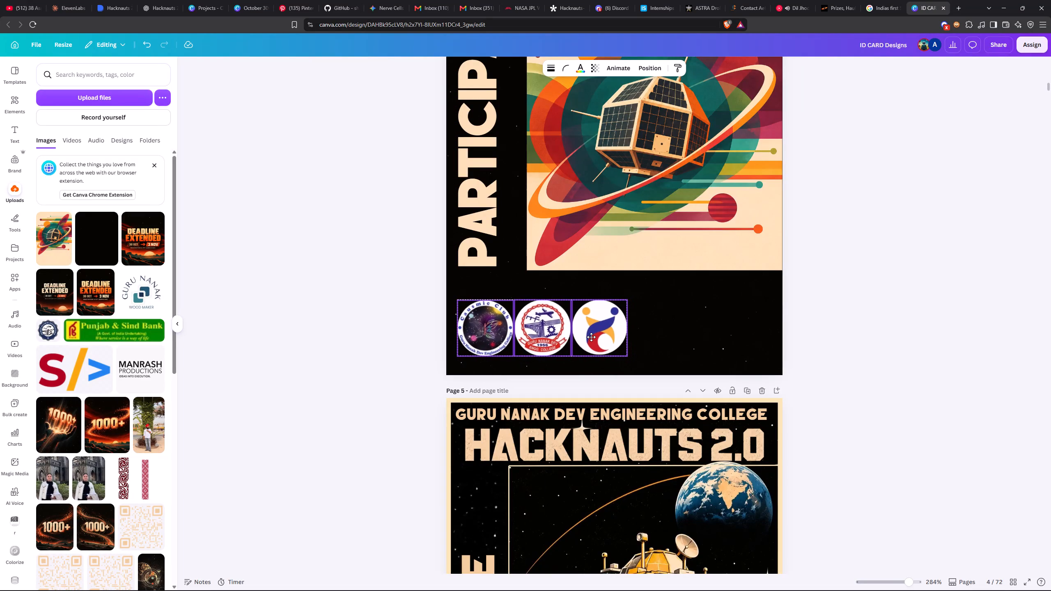
left_click_drag(591, 337, 594, 342, "shift")
left_click(870, 304)
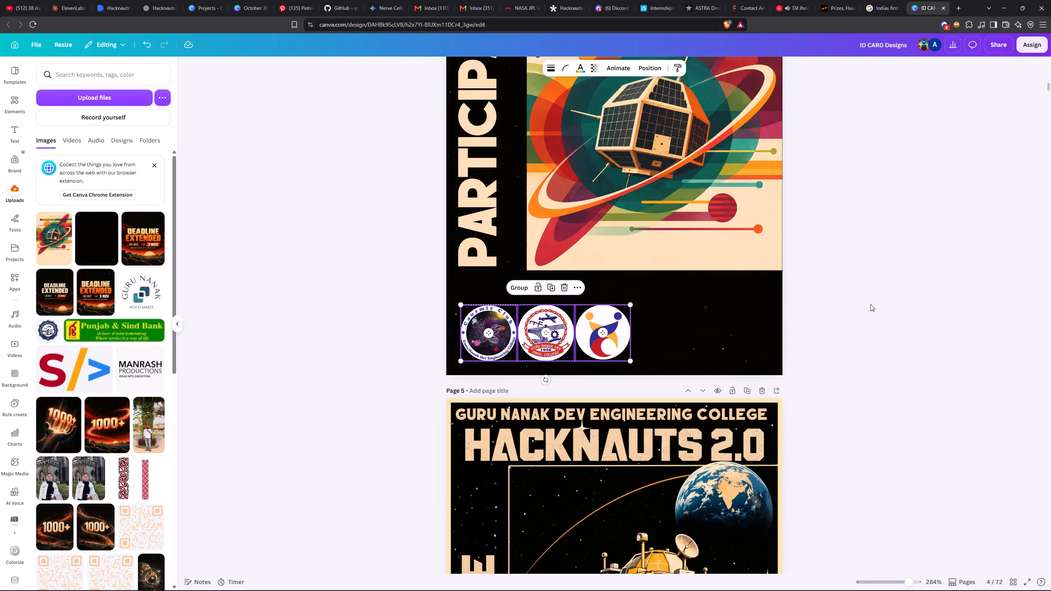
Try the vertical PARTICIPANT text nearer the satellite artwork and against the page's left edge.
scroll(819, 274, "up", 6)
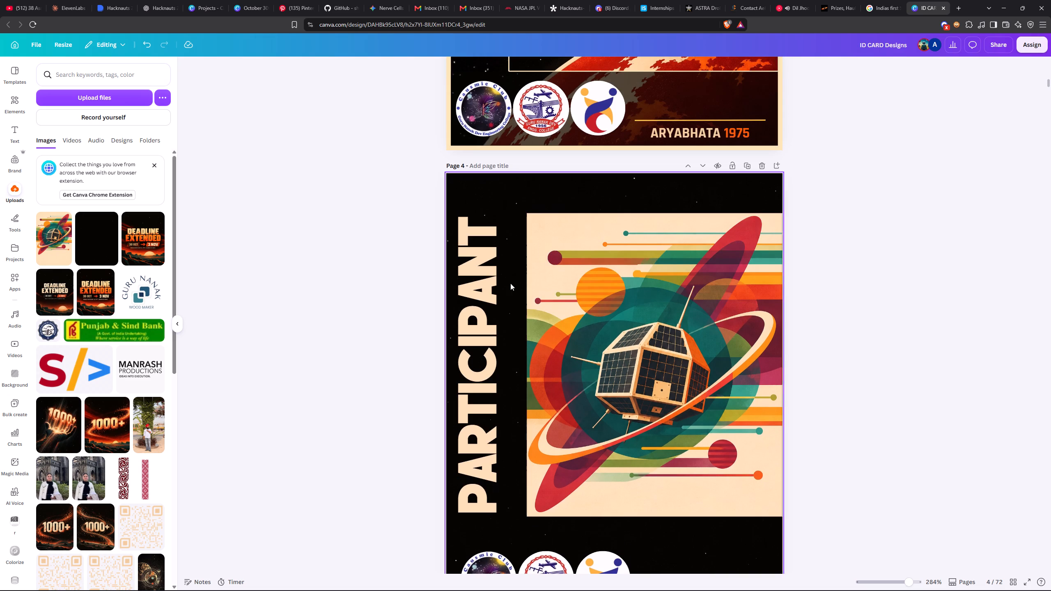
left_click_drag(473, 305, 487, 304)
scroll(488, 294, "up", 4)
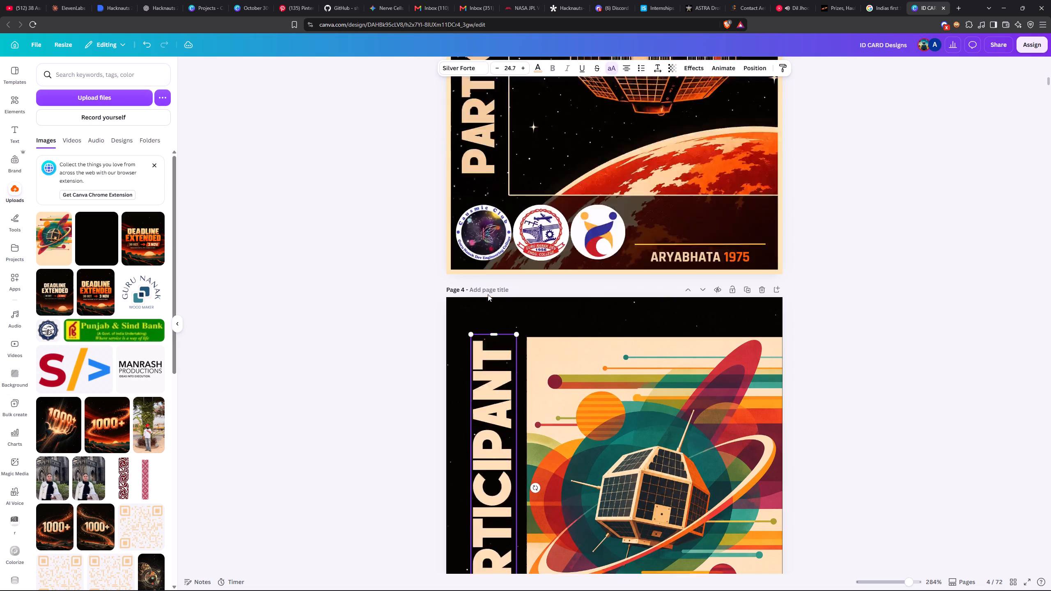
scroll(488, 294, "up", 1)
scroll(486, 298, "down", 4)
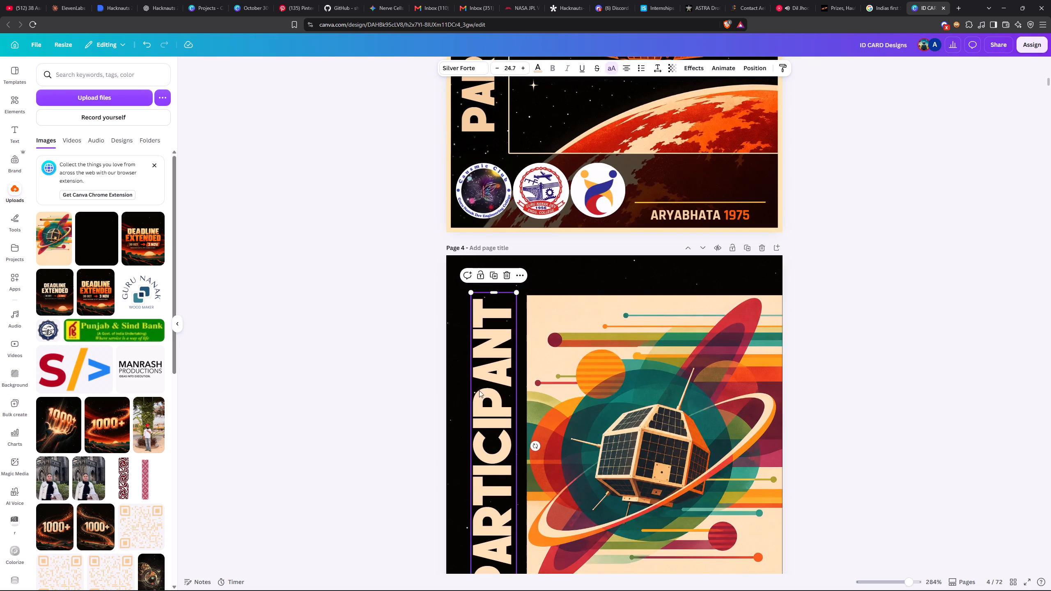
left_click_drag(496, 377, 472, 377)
Extend the satellite artwork's left edge slightly outward toward the PARTICIPANT text.
left_click(583, 390)
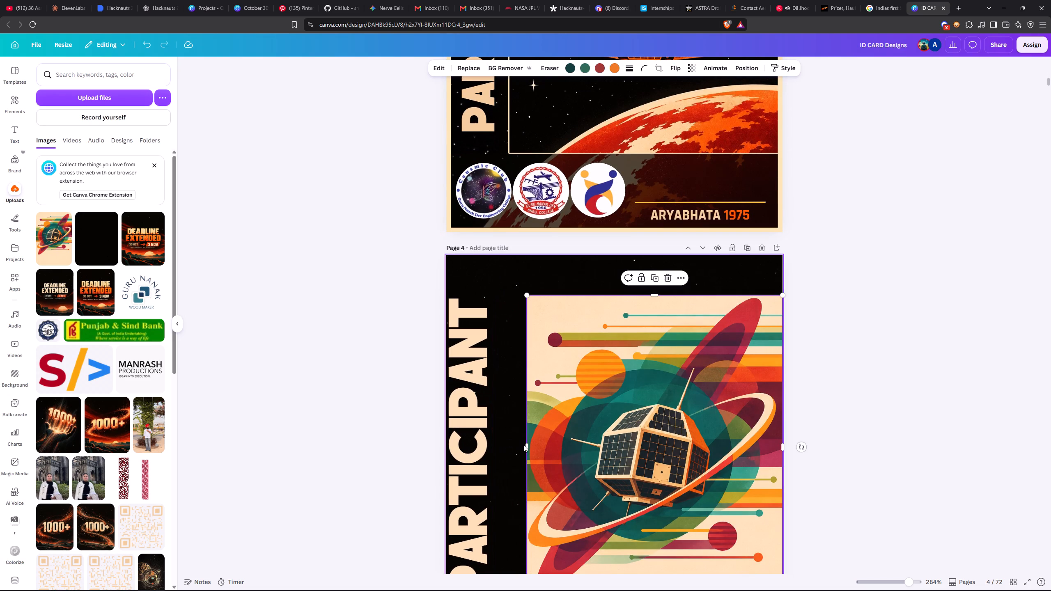
left_click_drag(526, 444, 519, 443)
Place the PARTICIPANT text just left of the satellite artwork with a small gap, its bottom level with the artwork's bottom edge.
left_click_drag(486, 454, 508, 451)
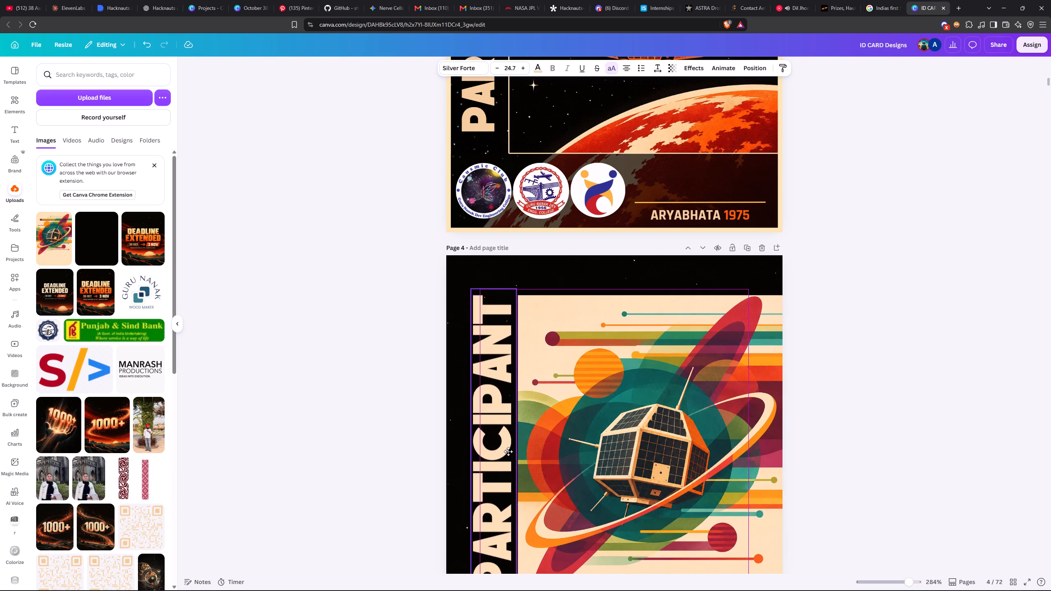
left_click_drag(508, 451, 508, 452)
scroll(506, 449, "down", 5)
left_click(862, 245)
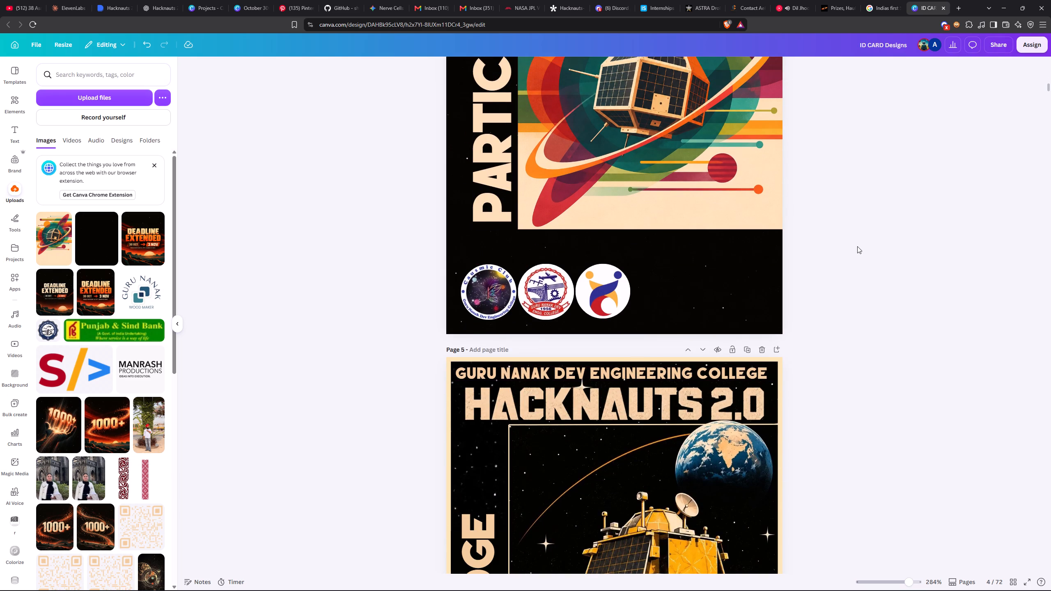
scroll(857, 247, "up", 2)
left_click_drag(480, 224, 480, 234)
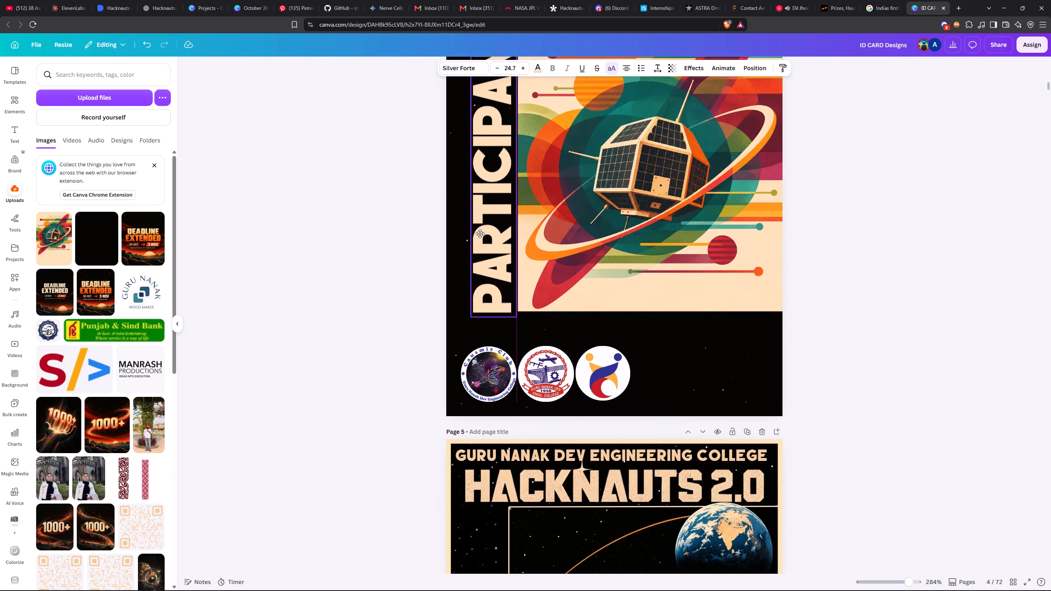
left_click_drag(480, 234, 474, 229)
Enlarge the PARTICIPANT text from its upper-left corner to size 25 so the lettering reaches the artwork's top edge.
scroll(779, 226, "up", 3)
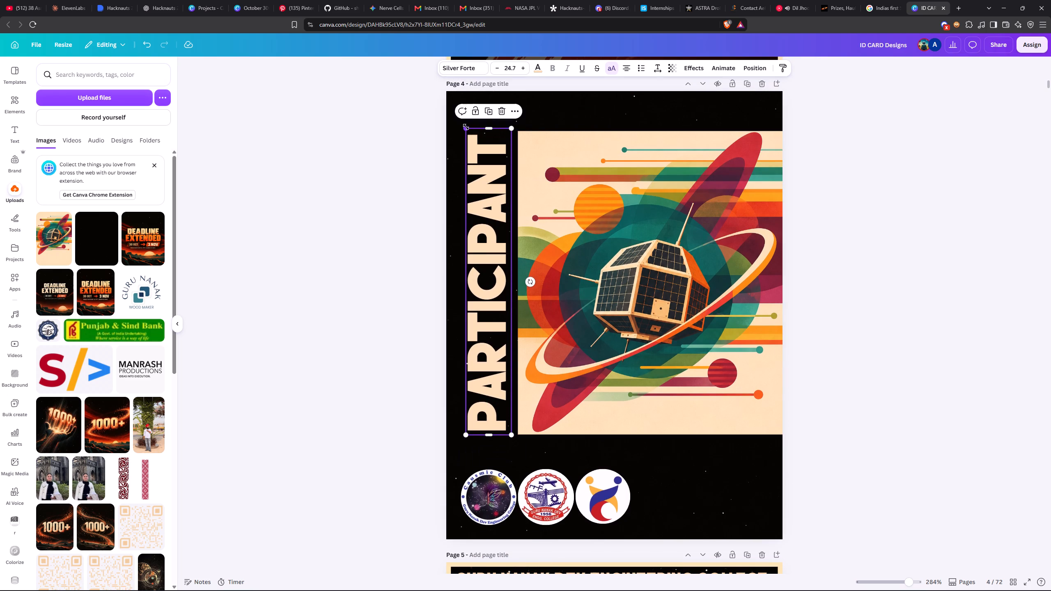
left_click_drag(466, 127, 460, 124)
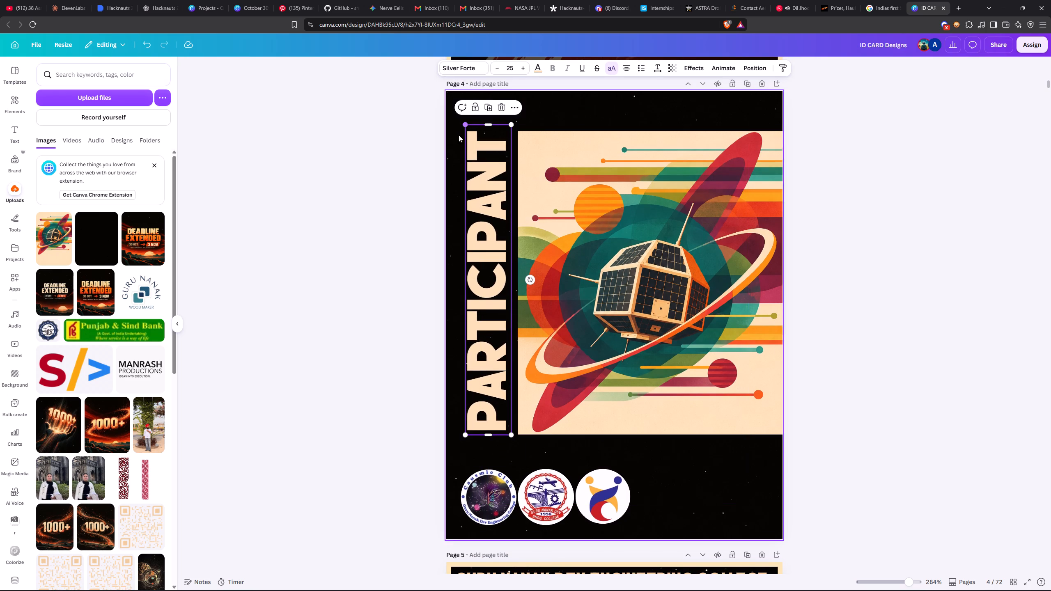
left_click(970, 262)
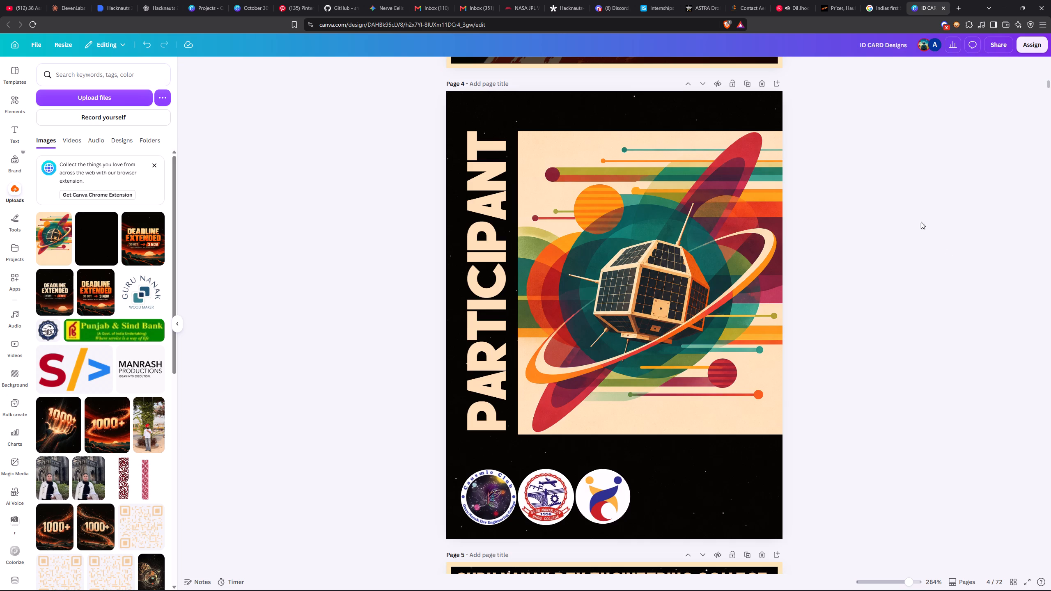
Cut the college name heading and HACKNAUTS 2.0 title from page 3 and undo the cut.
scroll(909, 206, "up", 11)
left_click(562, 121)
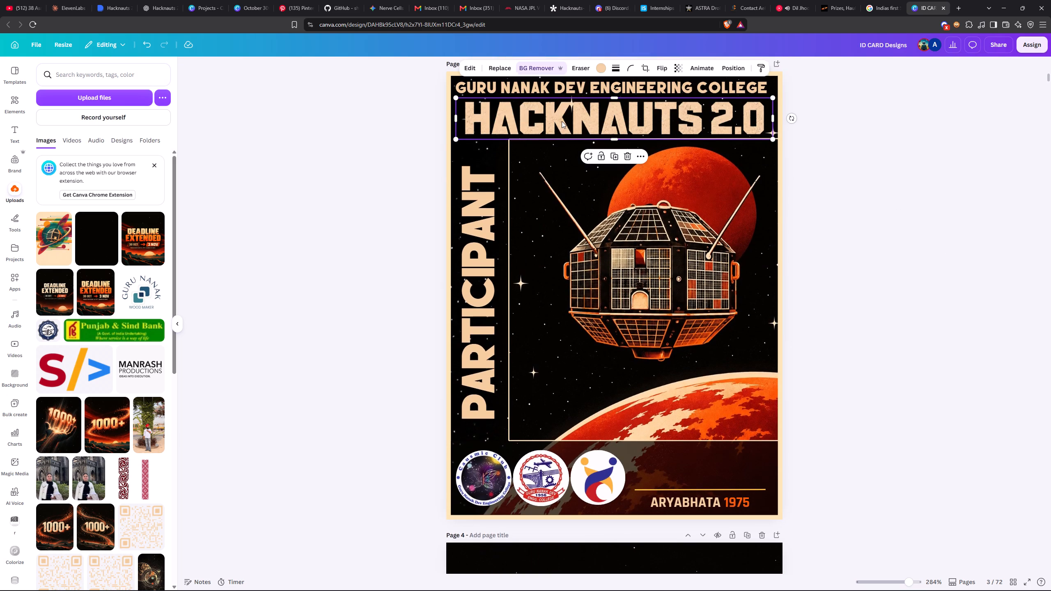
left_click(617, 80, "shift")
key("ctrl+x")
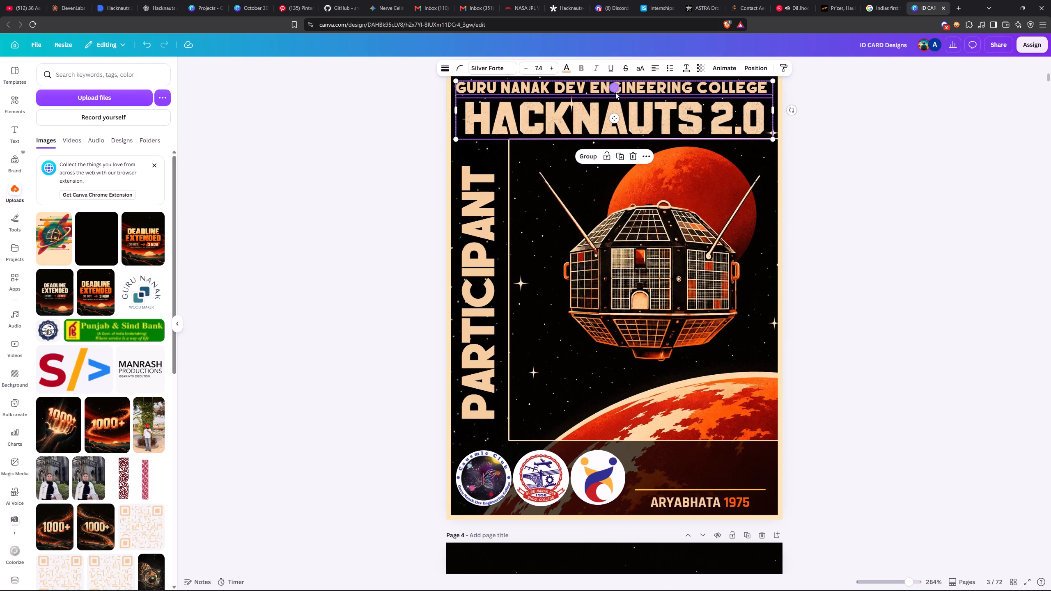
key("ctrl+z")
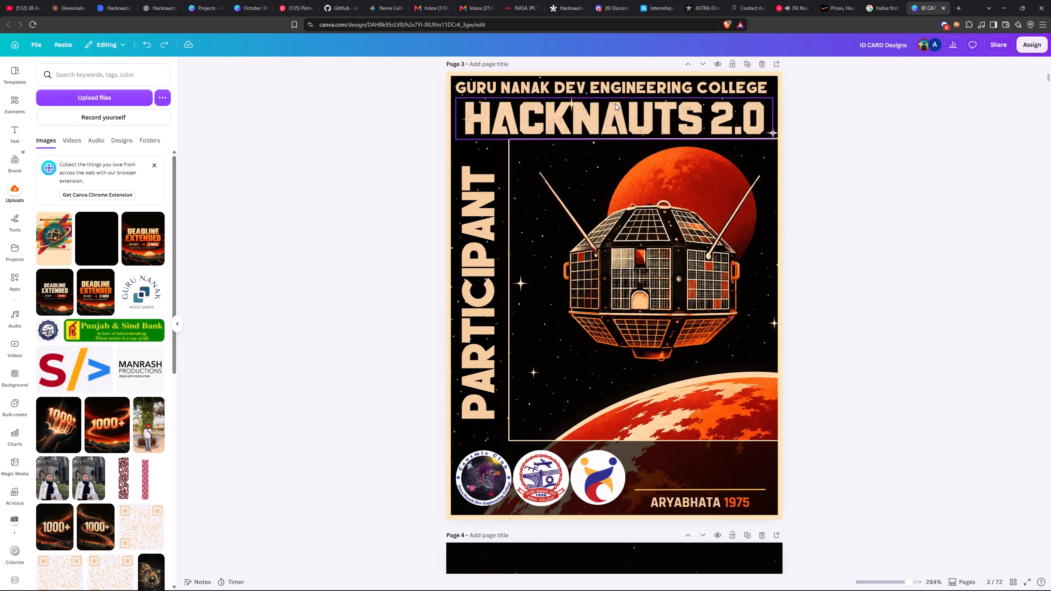
Copy the GURU NANAK DEV ENGINEERING COLLEGE heading and HACKNAUTS 2.0 title from page 3 onto page 4.
left_click(615, 108, "shift")
left_click(628, 82, "shift")
key("ctrl+c")
scroll(624, 101, "down", 7)
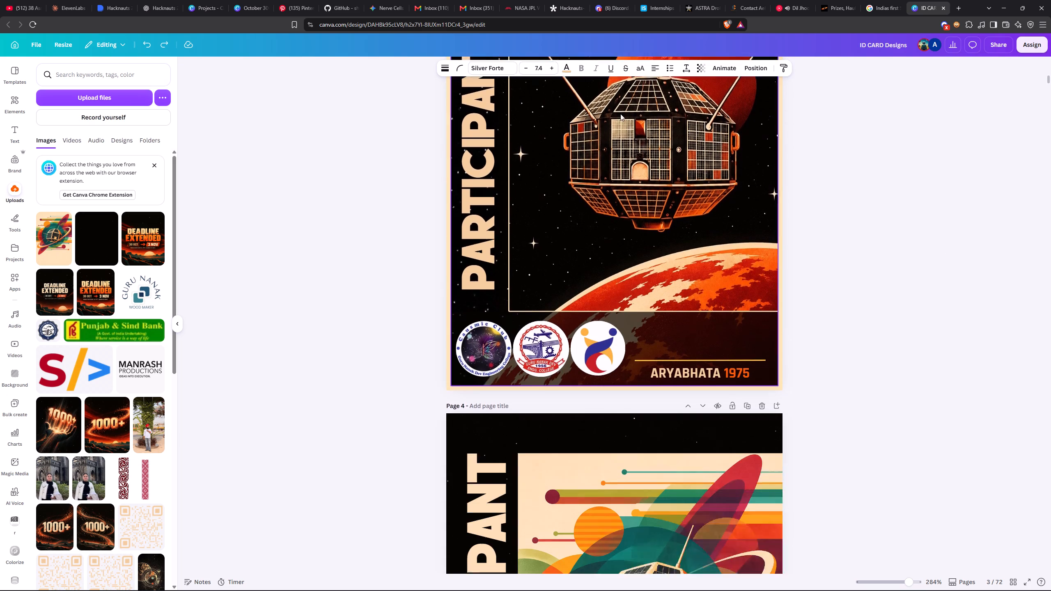
left_click(575, 289)
key("ctrl+v")
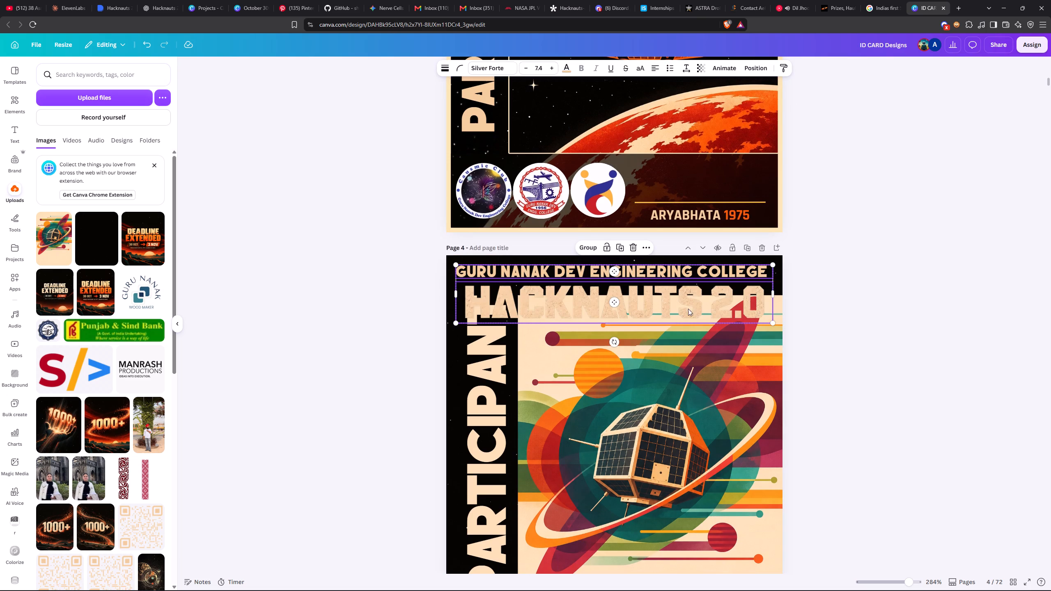
left_click(691, 300)
Move the satellite artwork down to just below the HACKNAUTS 2.0 title, keeping it flush with the page's right edge.
scroll(874, 292, "down", 5)
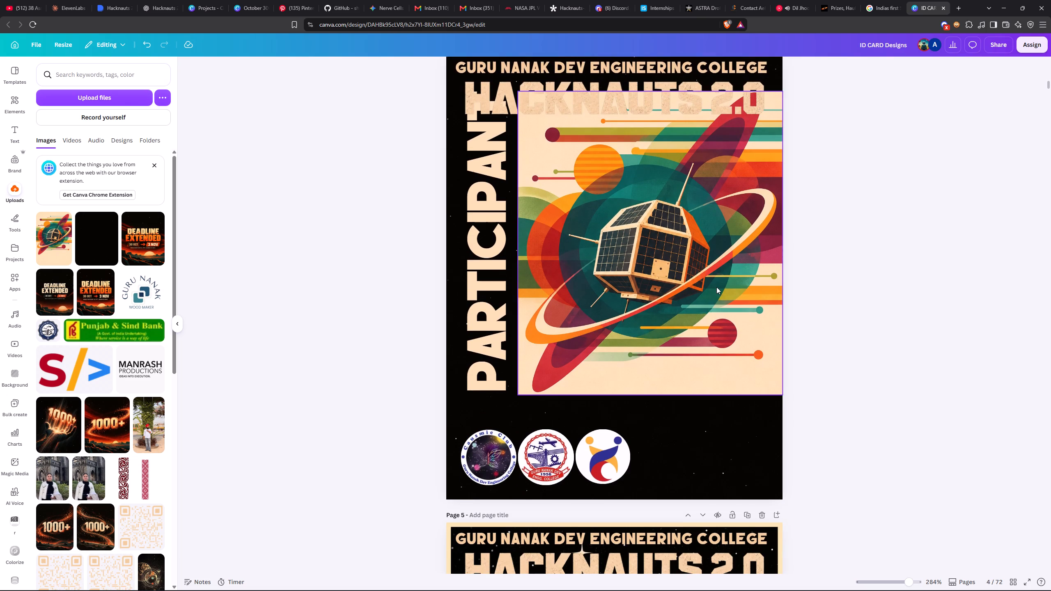
left_click(716, 287)
left_click_drag(735, 279, 732, 304)
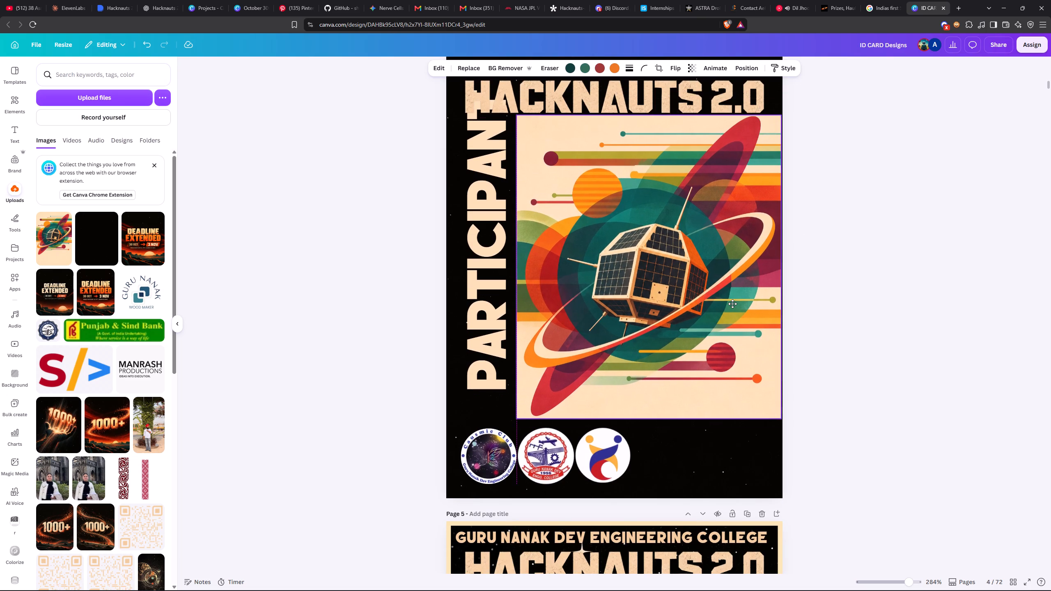
left_click_drag(732, 304, 737, 307)
left_click(892, 246)
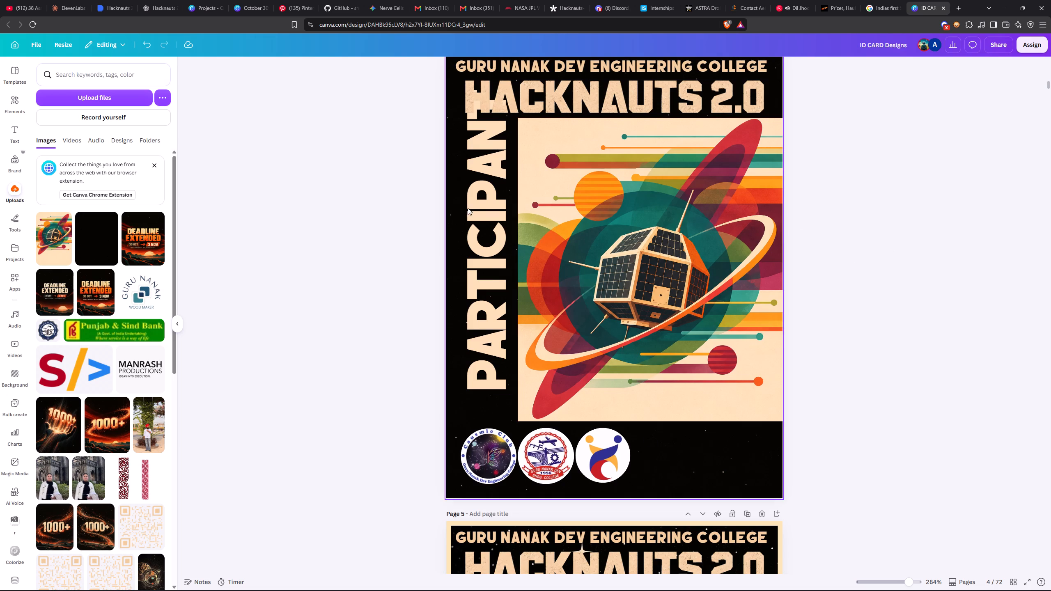
Move the PARTICIPANT text straight down below the title so it lines up with the satellite artwork's height.
left_click_drag(475, 204, 476, 236)
left_click(867, 227)
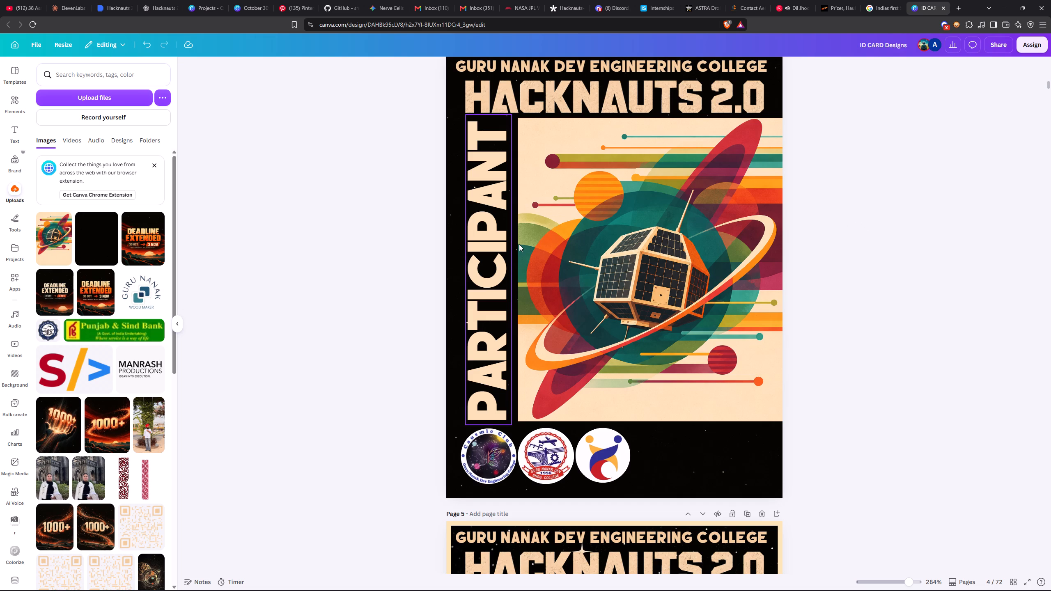
Select the three logos on page 4 and scale them down slightly together from their lower-left corner.
scroll(863, 239, "up", 3)
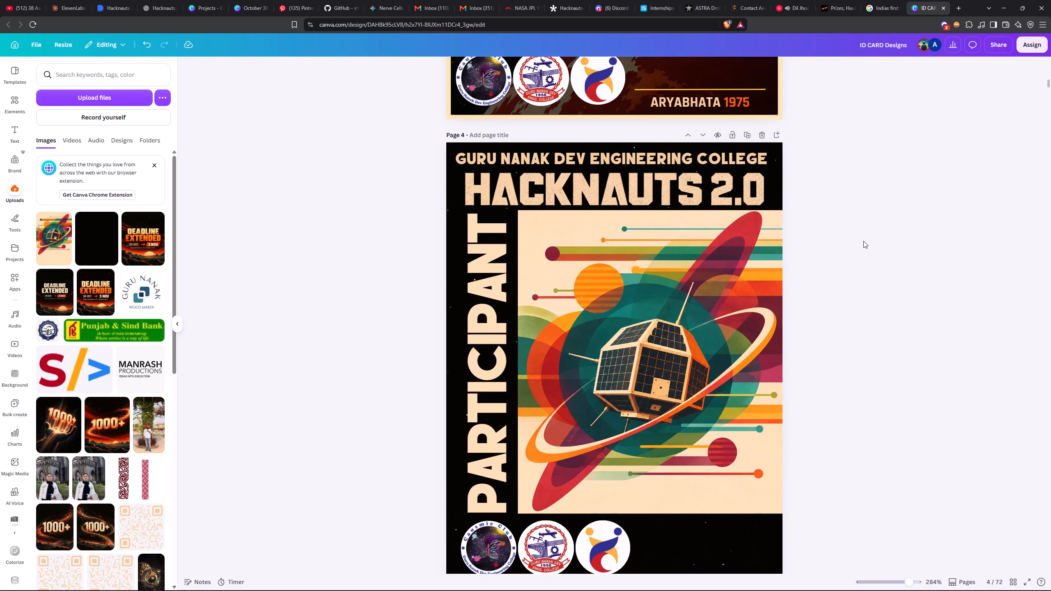
scroll(863, 241, "up", 1)
scroll(863, 244, "down", 6)
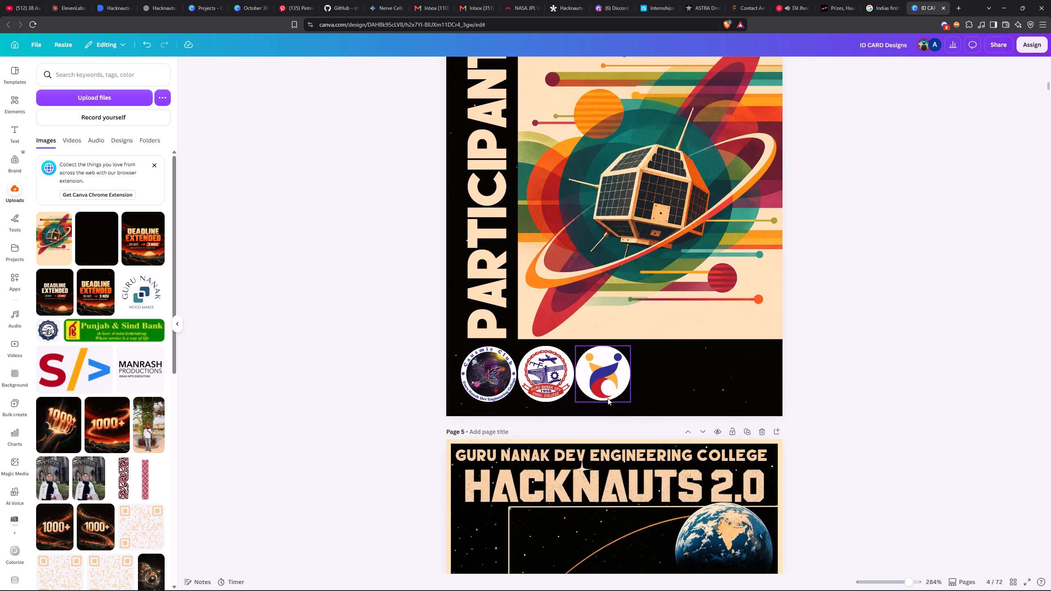
left_click_drag(461, 407, 671, 370)
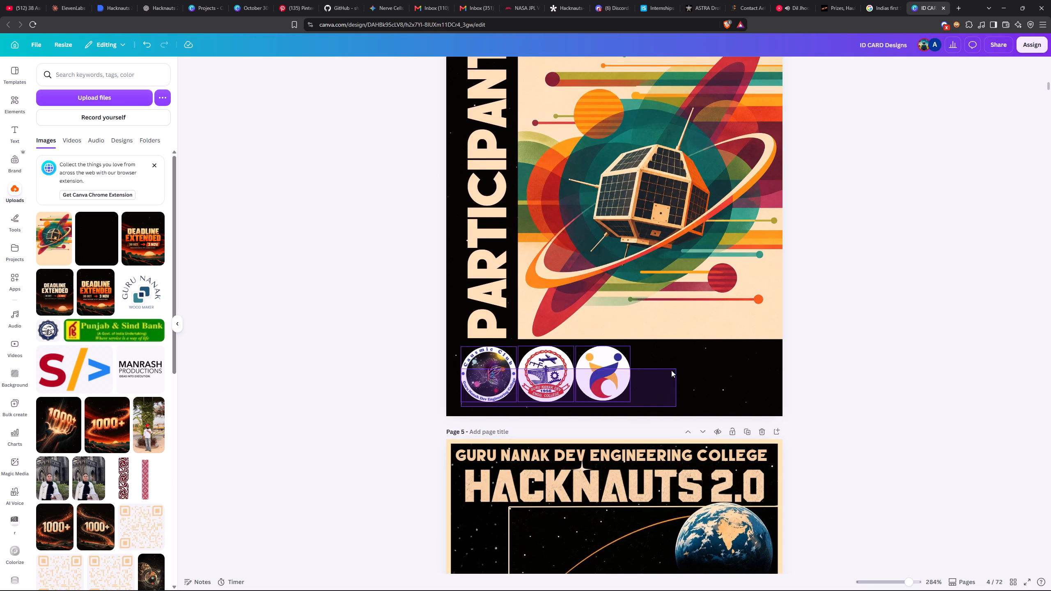
left_click_drag(671, 370, 622, 371)
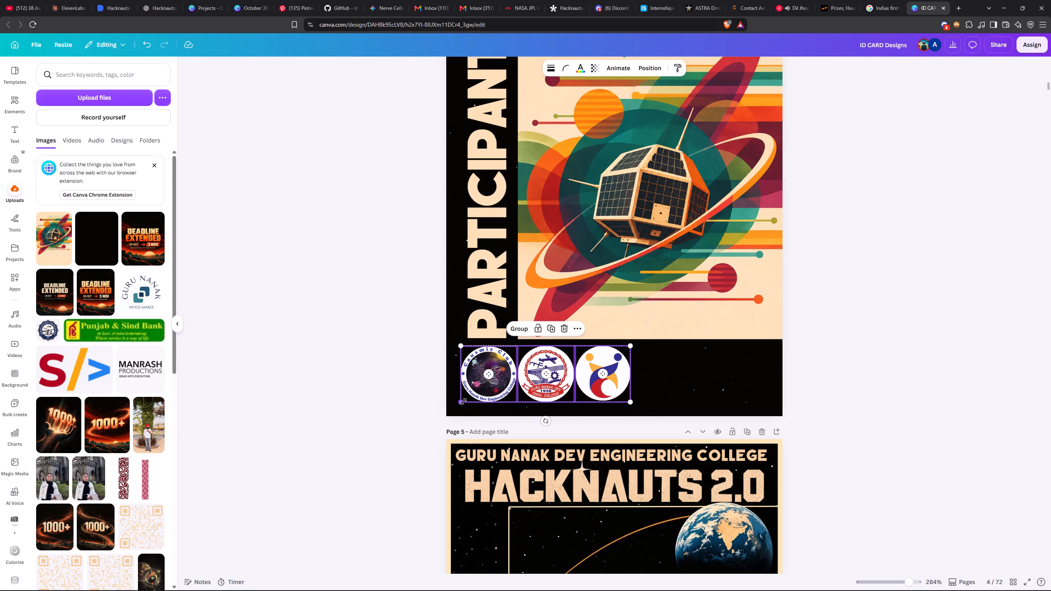
left_click_drag(464, 401, 471, 396)
left_click(911, 319)
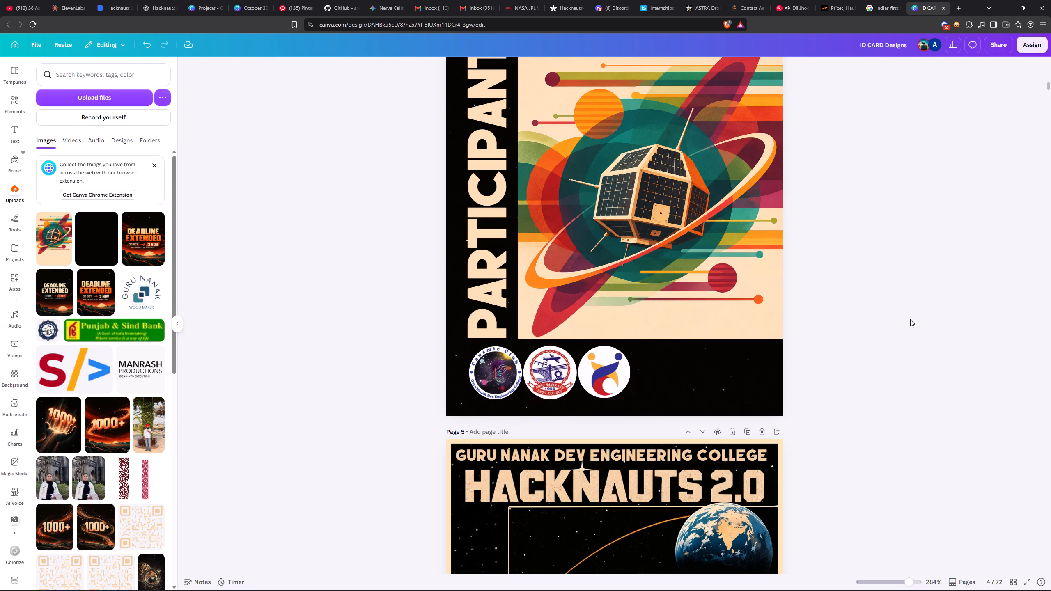
Recolour the vertical PARTICIPANT text on page 4 off-white.
scroll(912, 318, "up", 6)
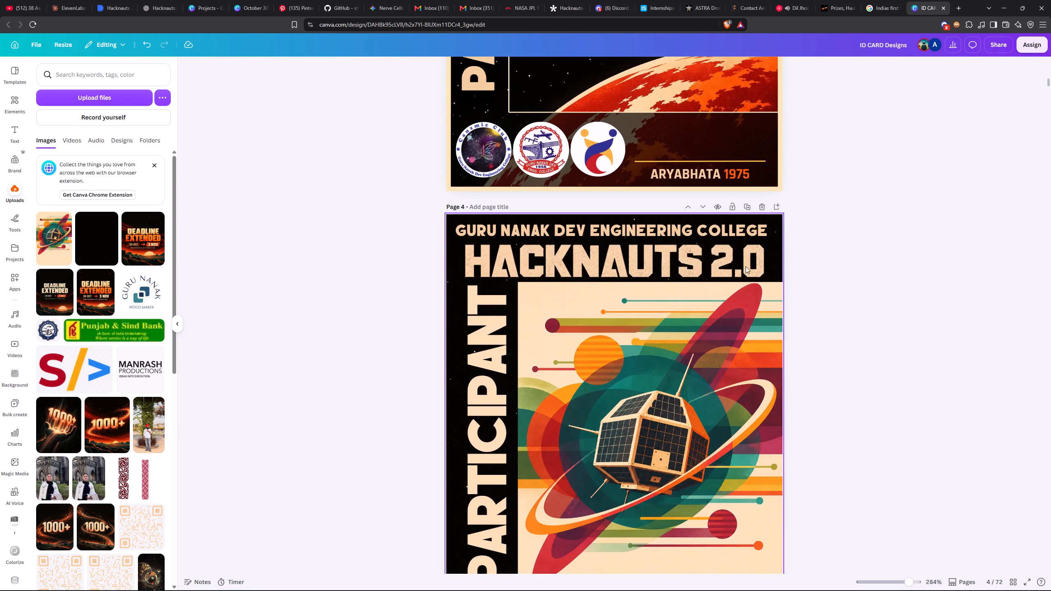
left_click(452, 252)
left_click(935, 251)
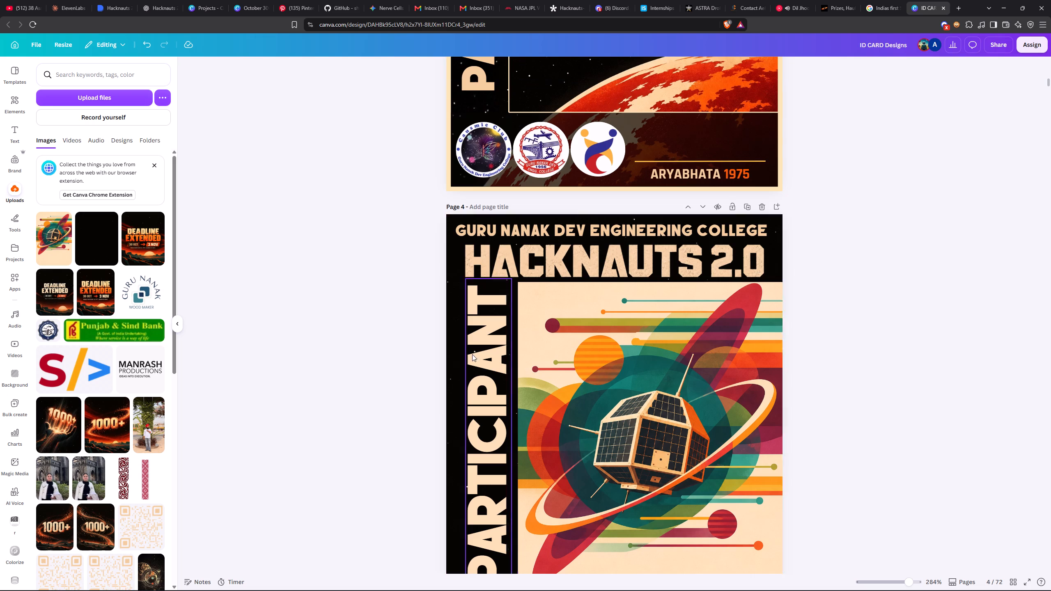
left_click(494, 290)
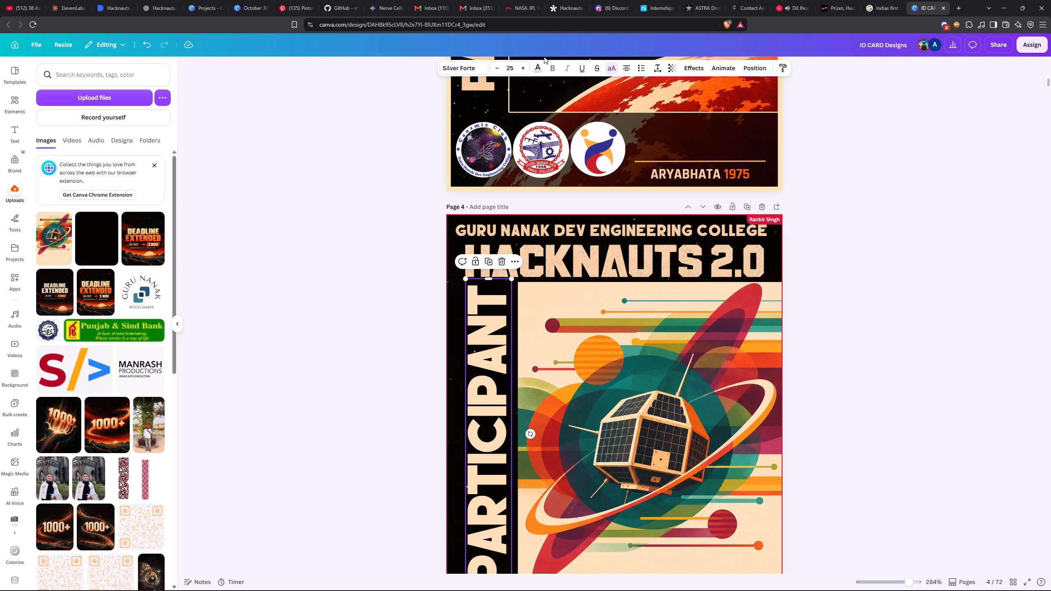
left_click(535, 75)
left_click(543, 70)
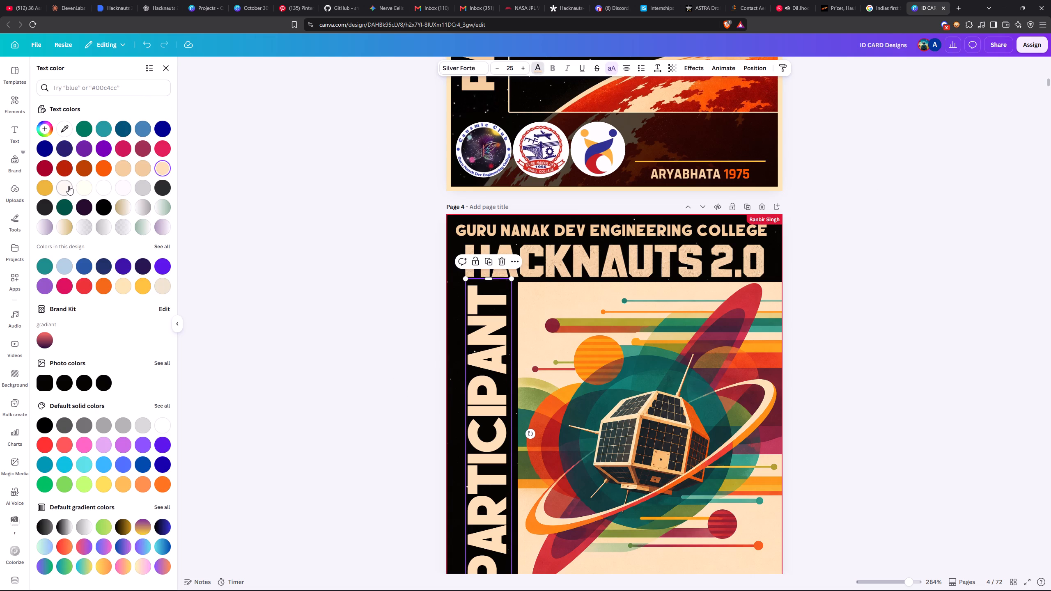
left_click(69, 186)
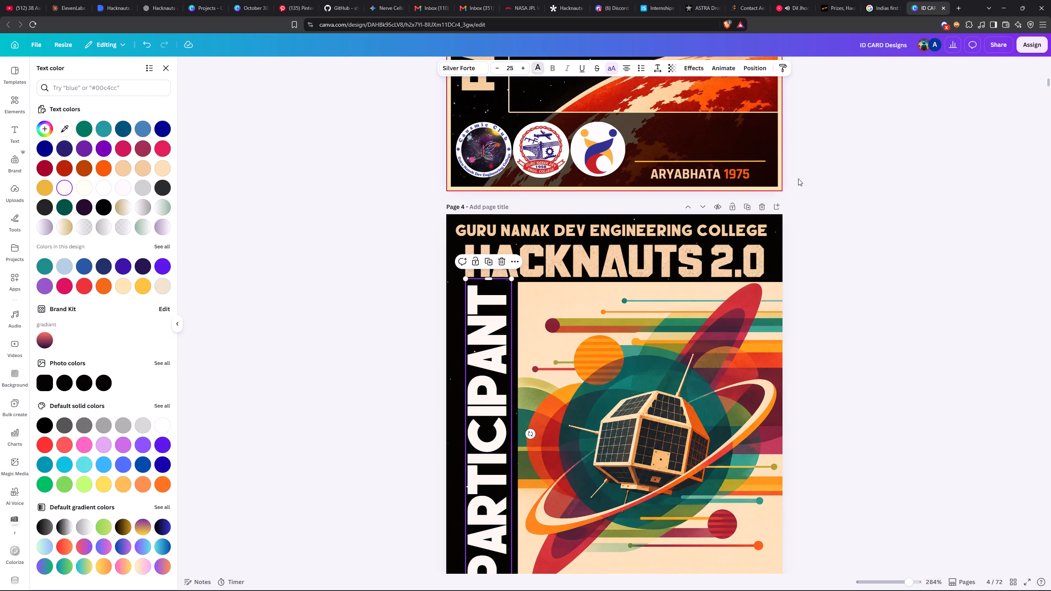
Recolour the GURU NANAK DEV ENGINEERING COLLEGE heading on page 4 white.
left_click(659, 230)
left_click(117, 188)
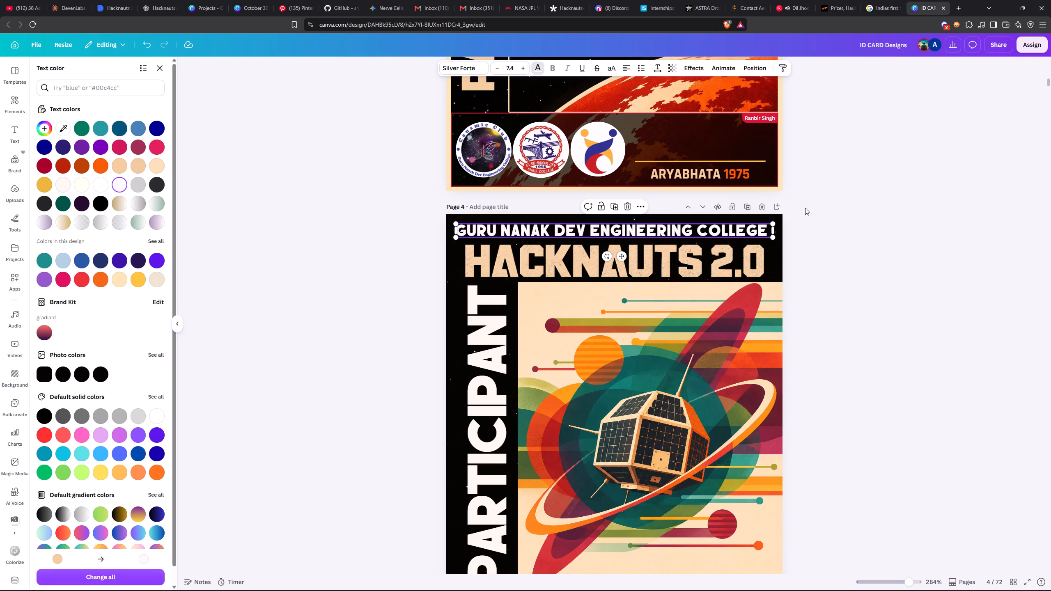
double_click(822, 195)
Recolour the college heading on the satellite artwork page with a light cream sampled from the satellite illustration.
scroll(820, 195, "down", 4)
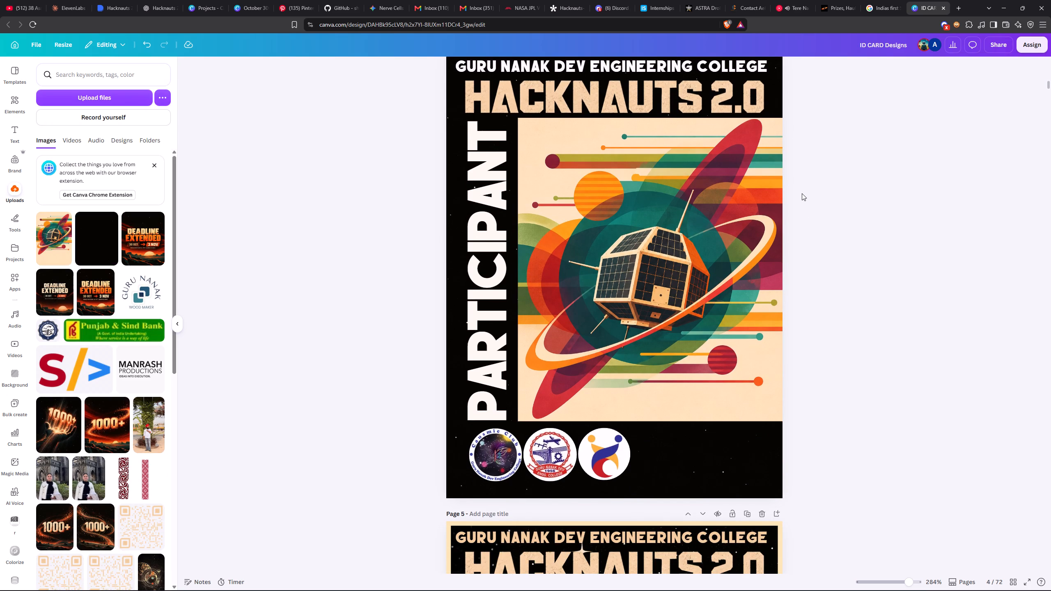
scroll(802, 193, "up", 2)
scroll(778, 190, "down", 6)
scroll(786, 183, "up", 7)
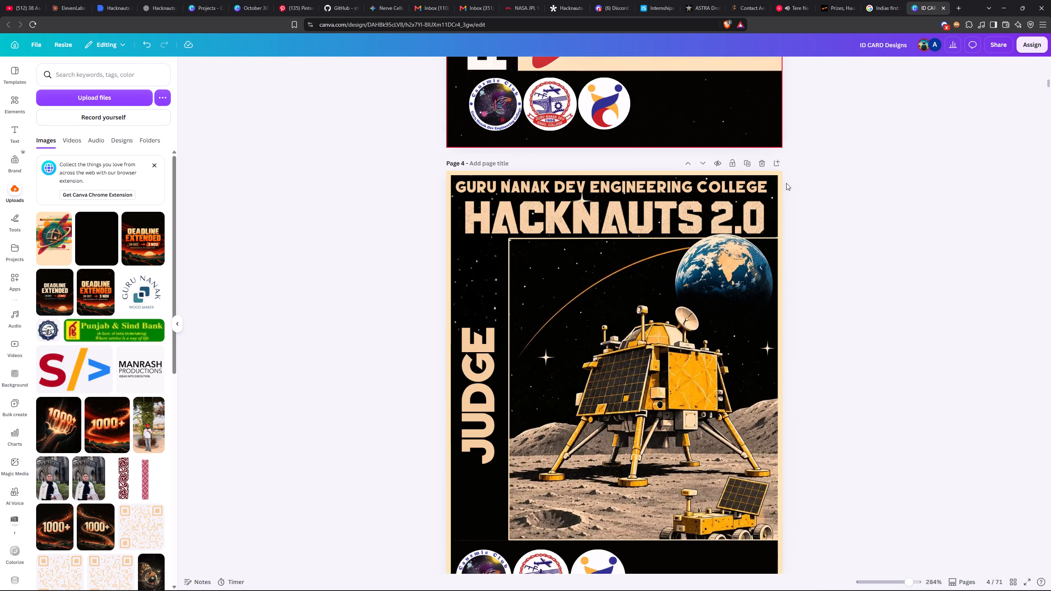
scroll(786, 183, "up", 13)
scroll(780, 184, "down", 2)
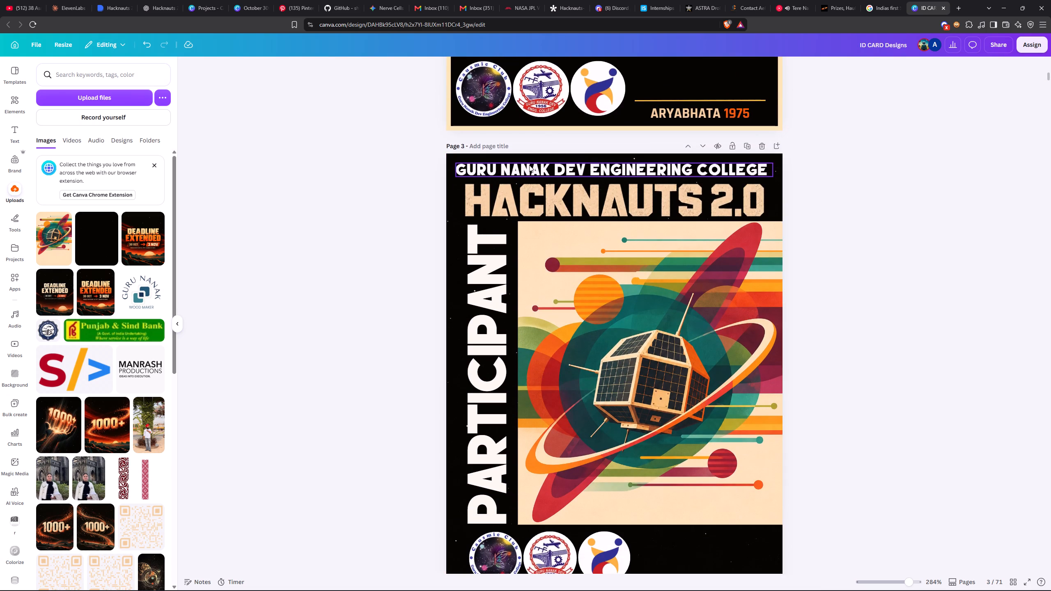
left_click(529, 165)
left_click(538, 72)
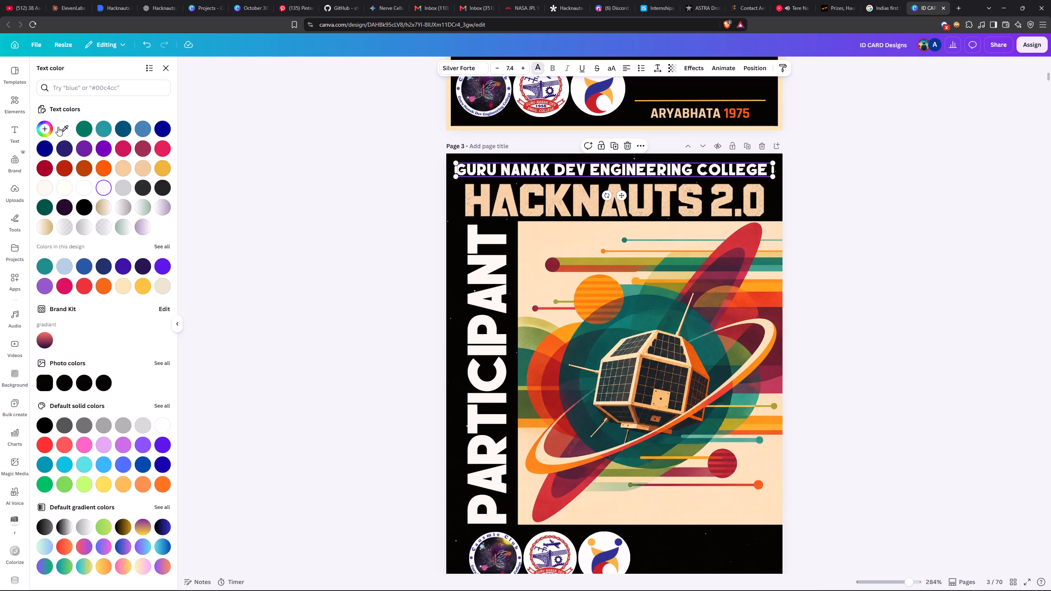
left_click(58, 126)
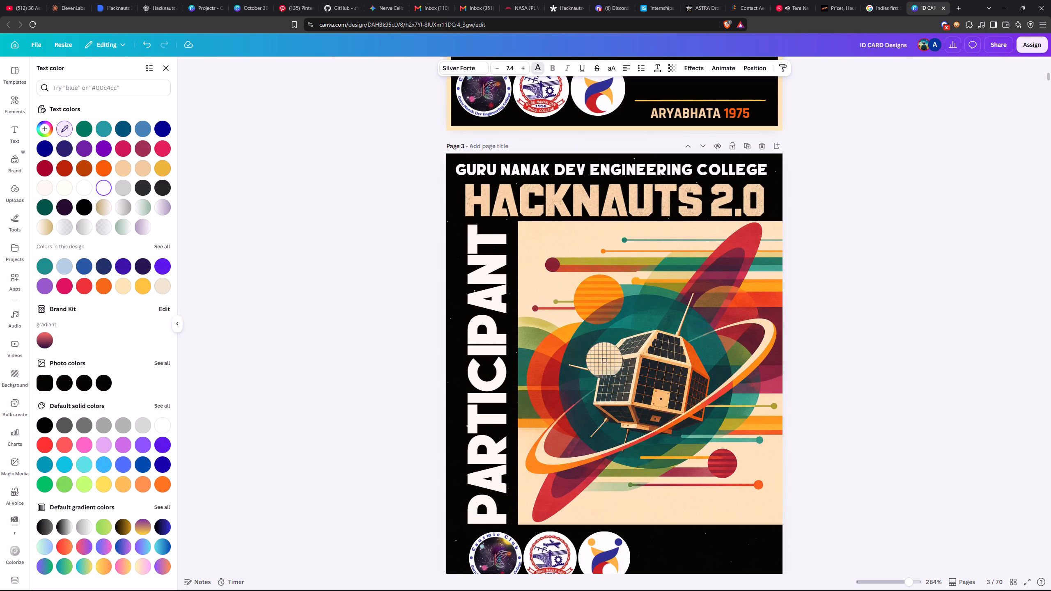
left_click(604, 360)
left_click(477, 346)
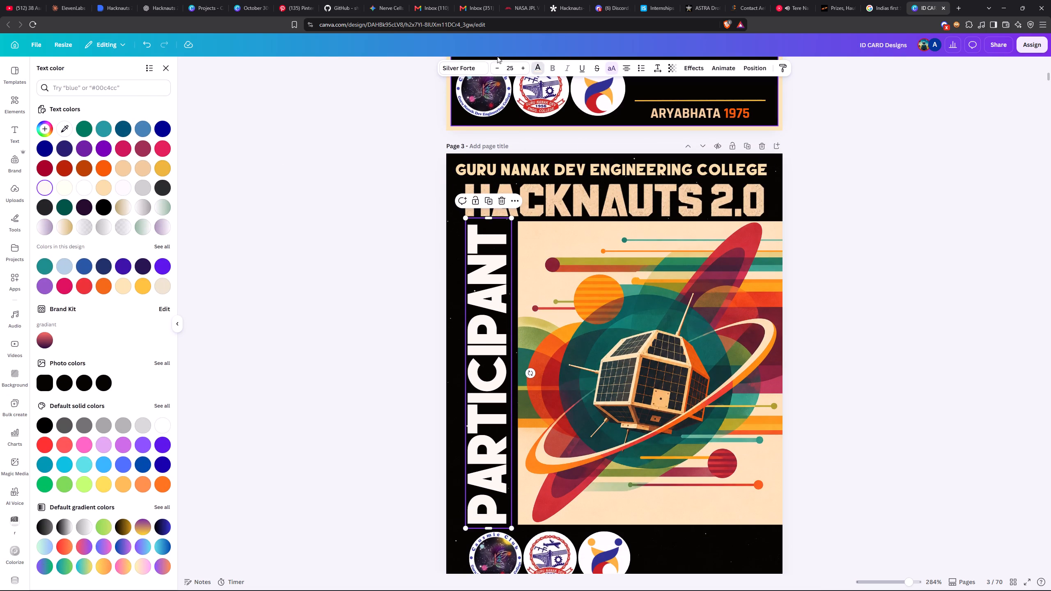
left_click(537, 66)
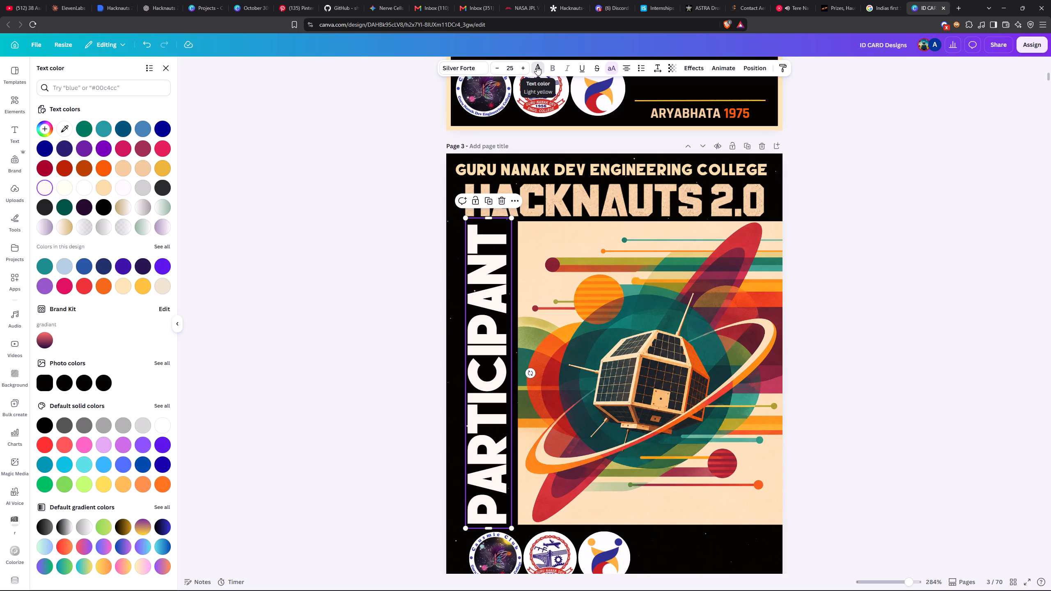
Set the college heading above the satellite artwork back to white.
left_click(592, 166)
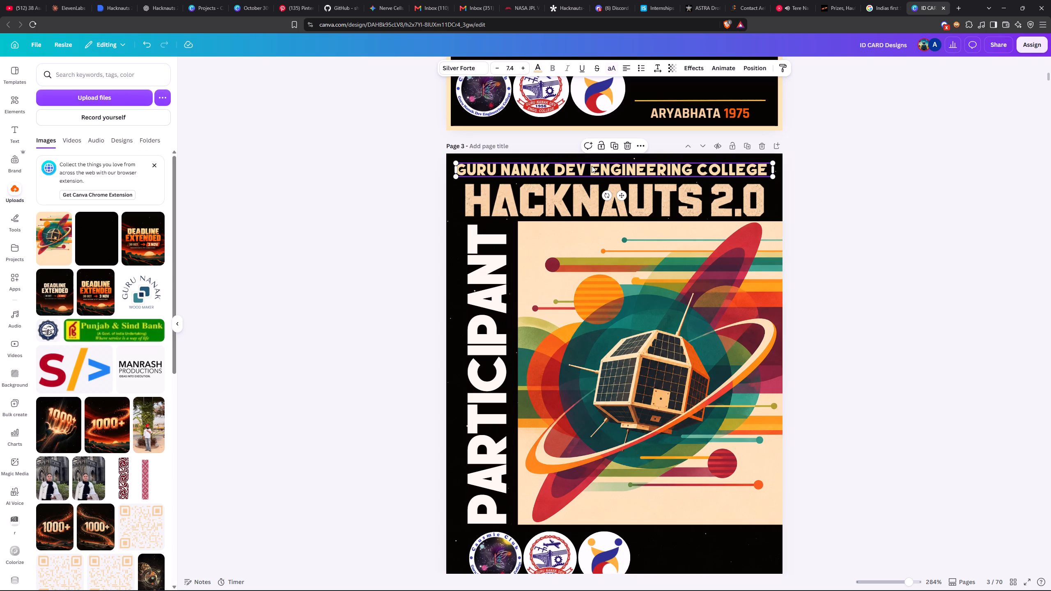
left_click(540, 65)
left_click(107, 187)
double_click(820, 169)
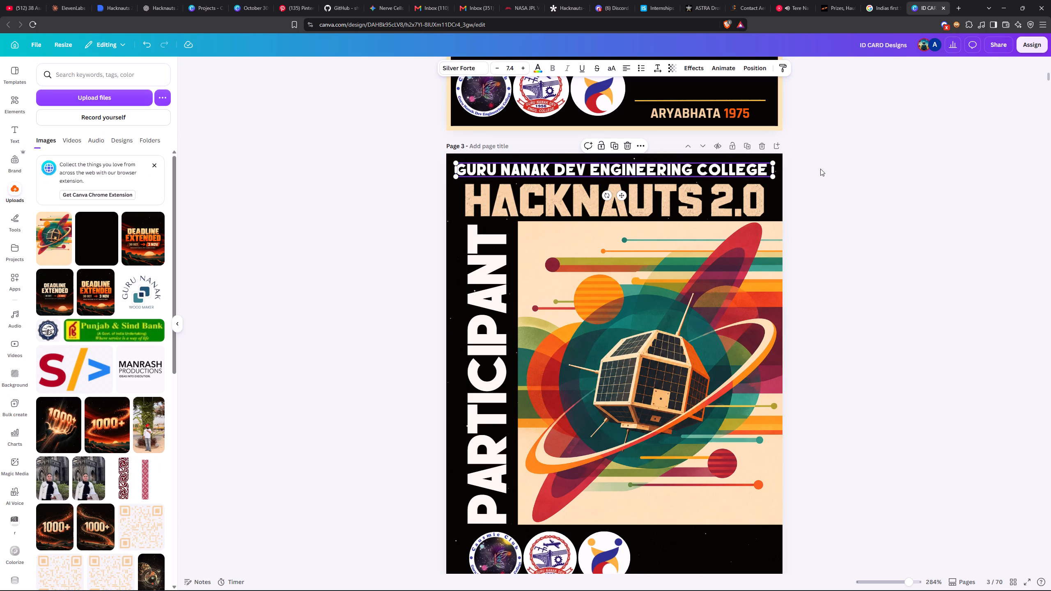
Scale the college heading on page 3 down to size 7.2 so its start lines up with the HACKNAUTS 2.0 title.
scroll(479, 168, "up", 5)
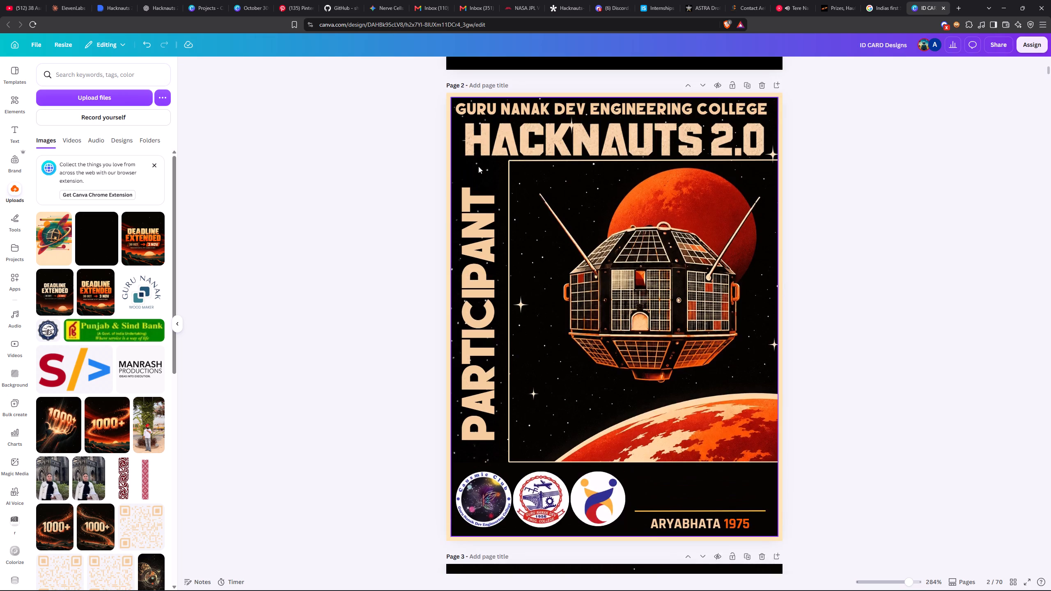
scroll(478, 166, "down", 6)
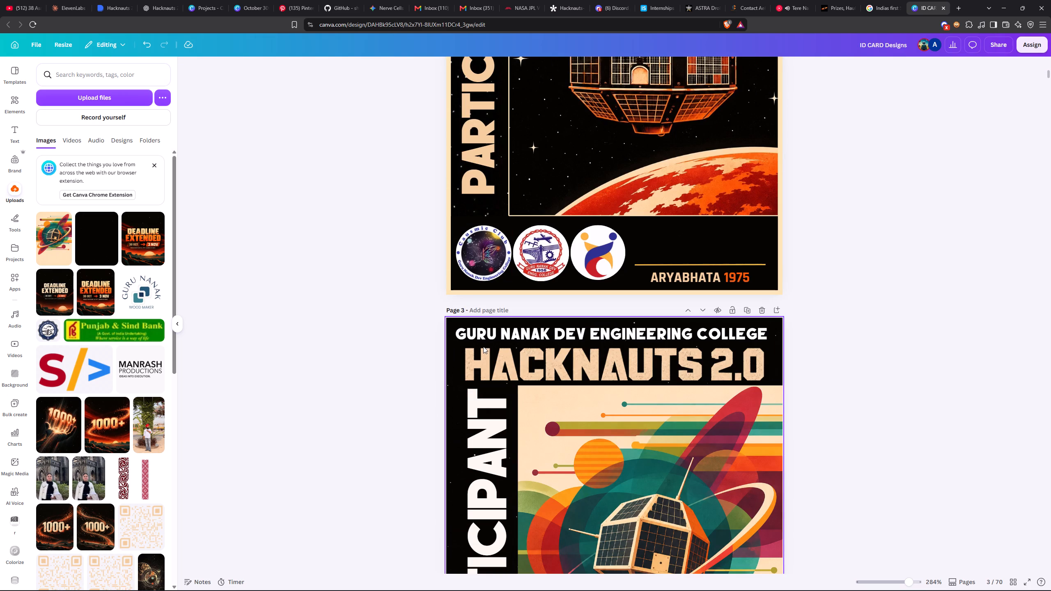
left_click(481, 324)
left_click(472, 331)
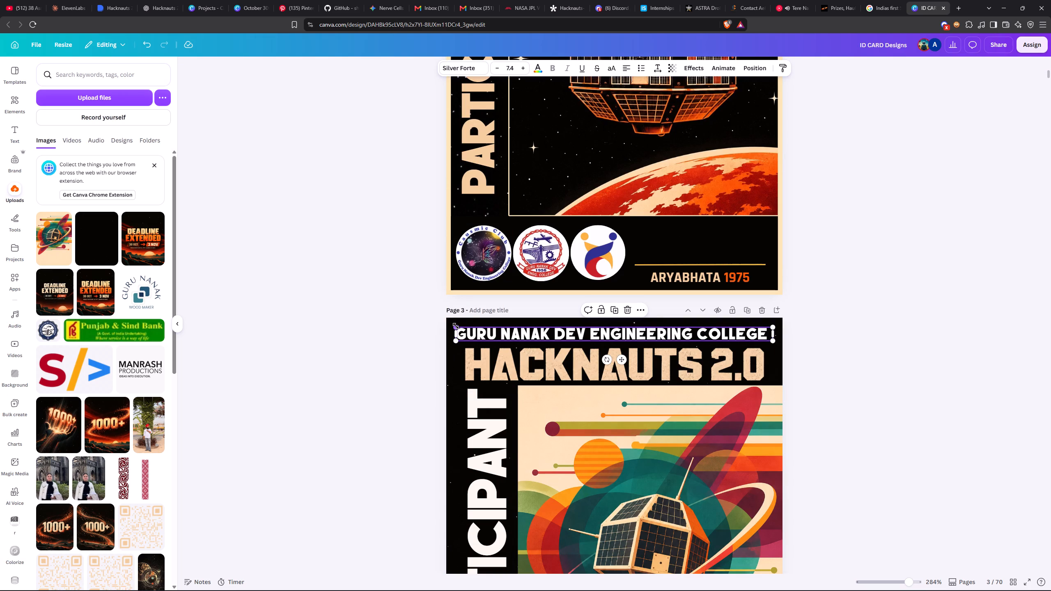
left_click_drag(456, 326, 465, 324)
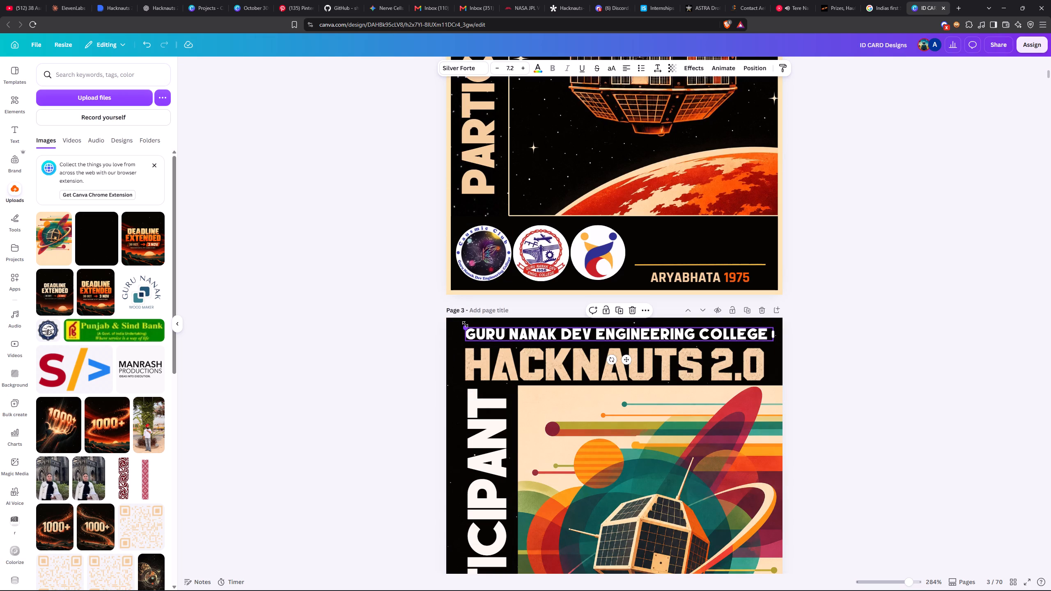
left_click(913, 291)
Add a square shape to page 3 with no fill and a solid outline of stroke weight 4.
scroll(912, 284, "down", 9)
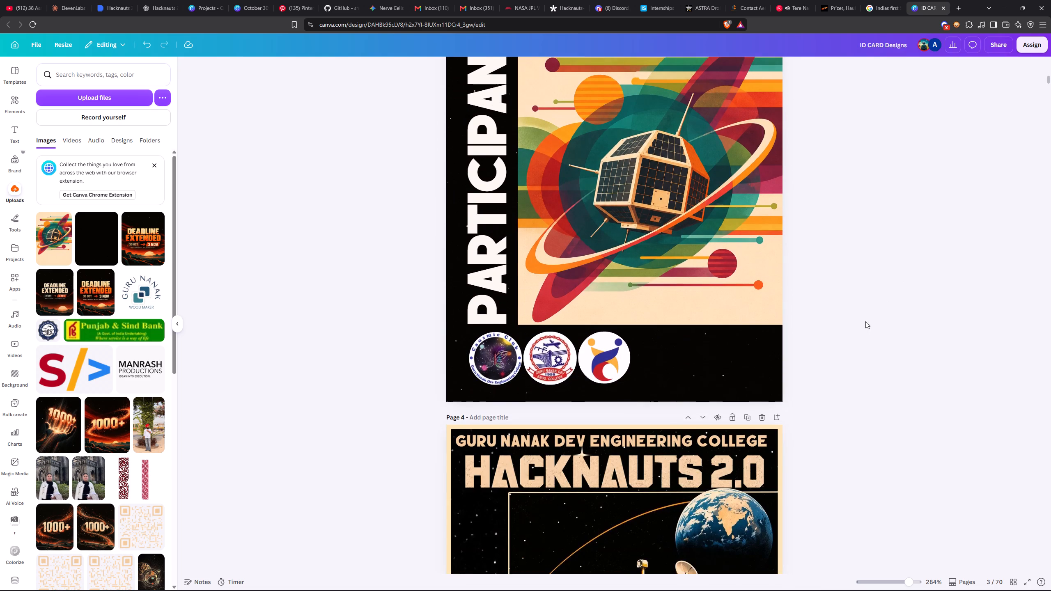
left_click(769, 362)
key("r")
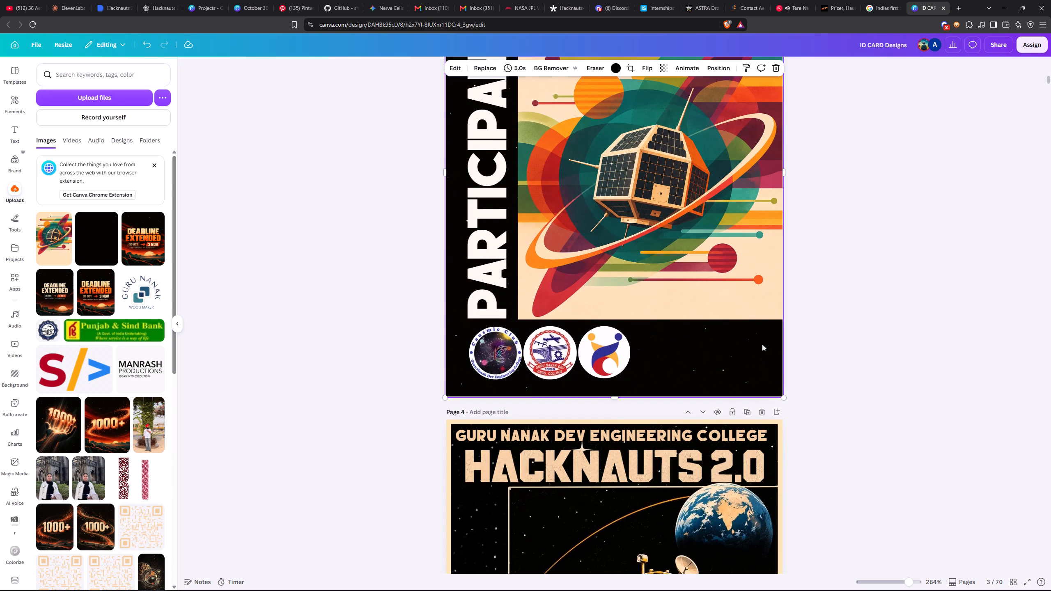
left_click(434, 66)
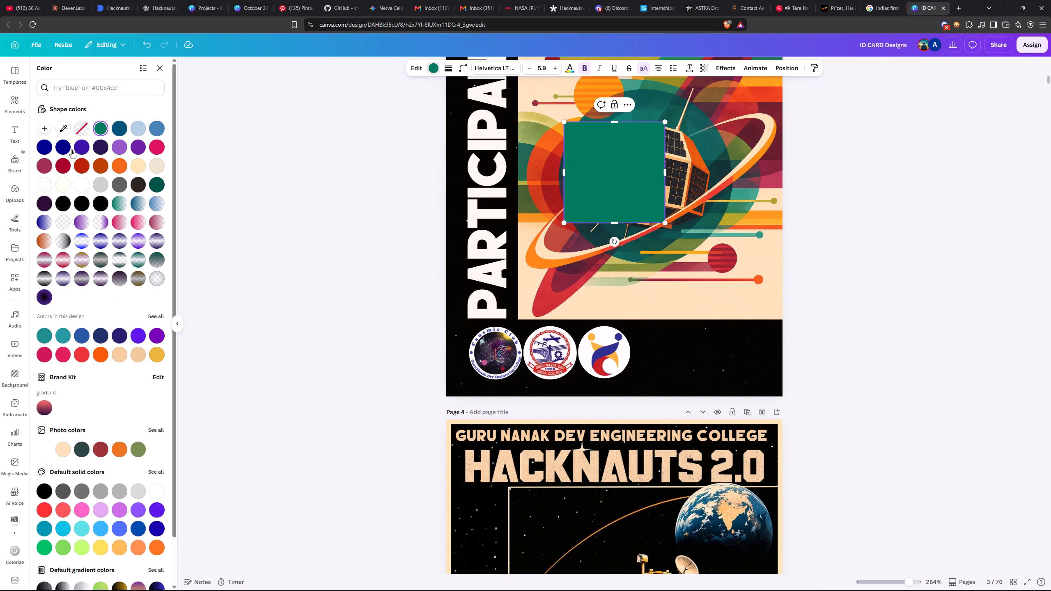
left_click(82, 131)
left_click(450, 66)
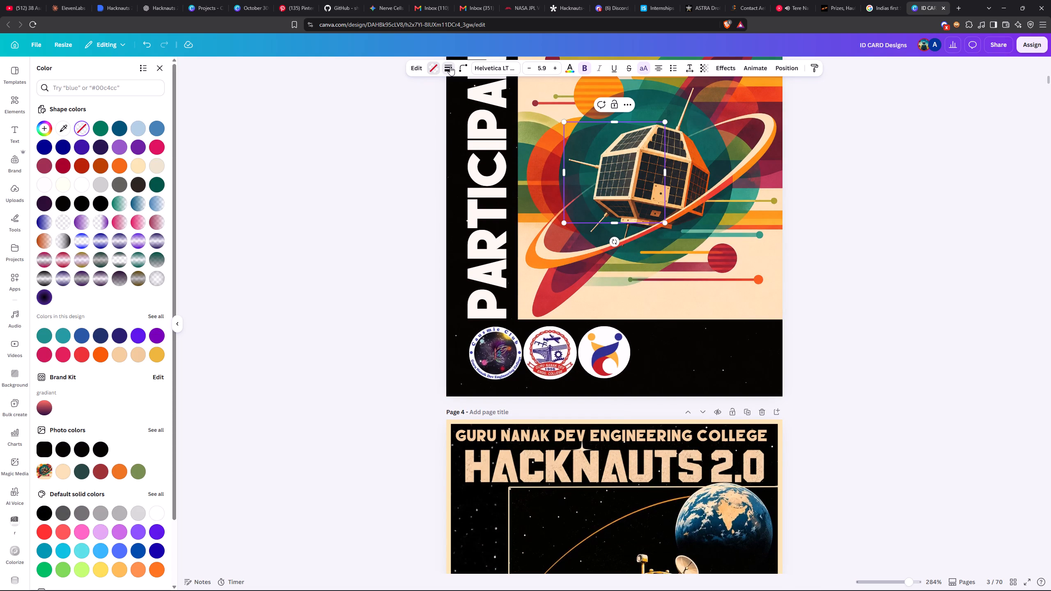
left_click_drag(389, 125, 395, 126)
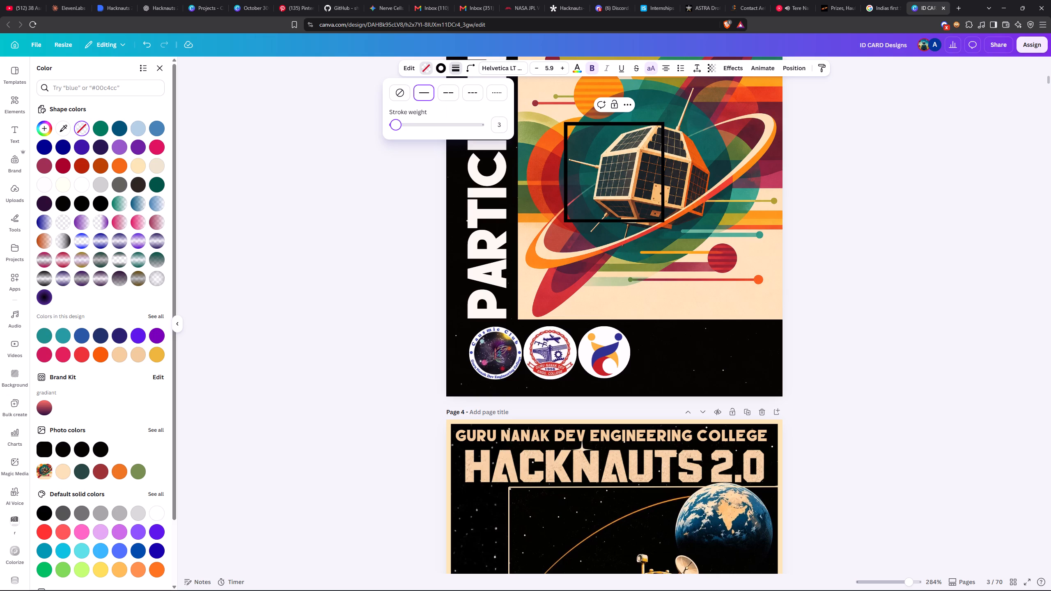
left_click_drag(395, 126, 398, 126)
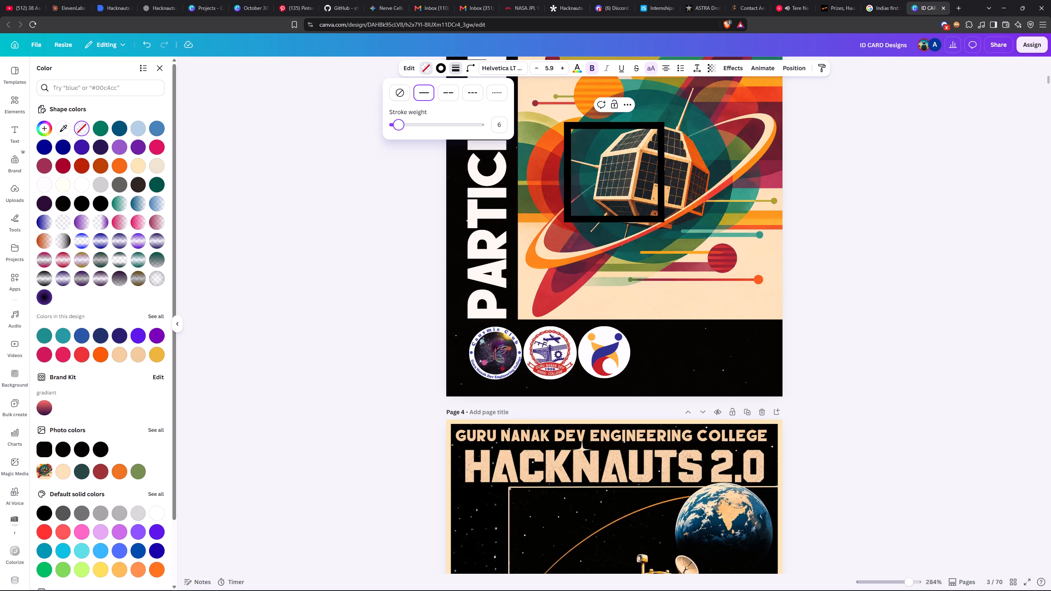
left_click_drag(398, 126, 396, 128)
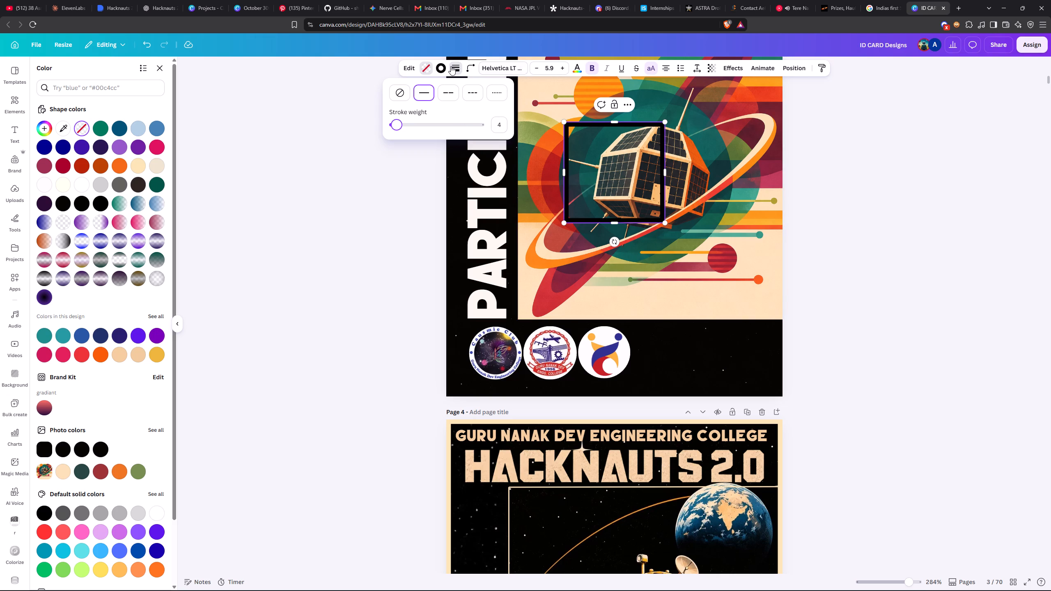
Recolour the square's outline with the cream sampled from the satellite artwork.
left_click(443, 69)
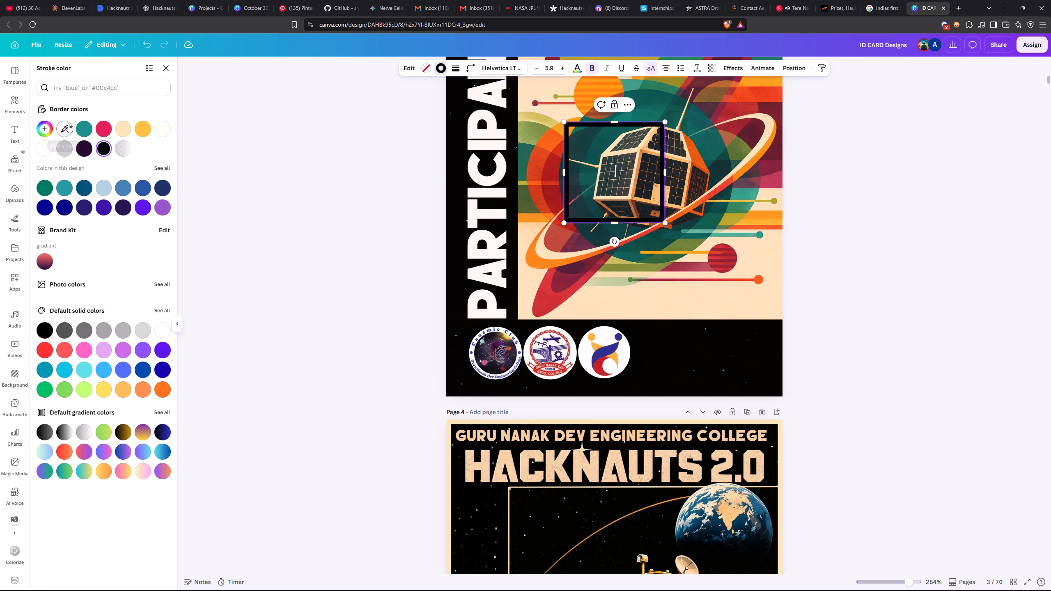
left_click(68, 124)
left_click(527, 241)
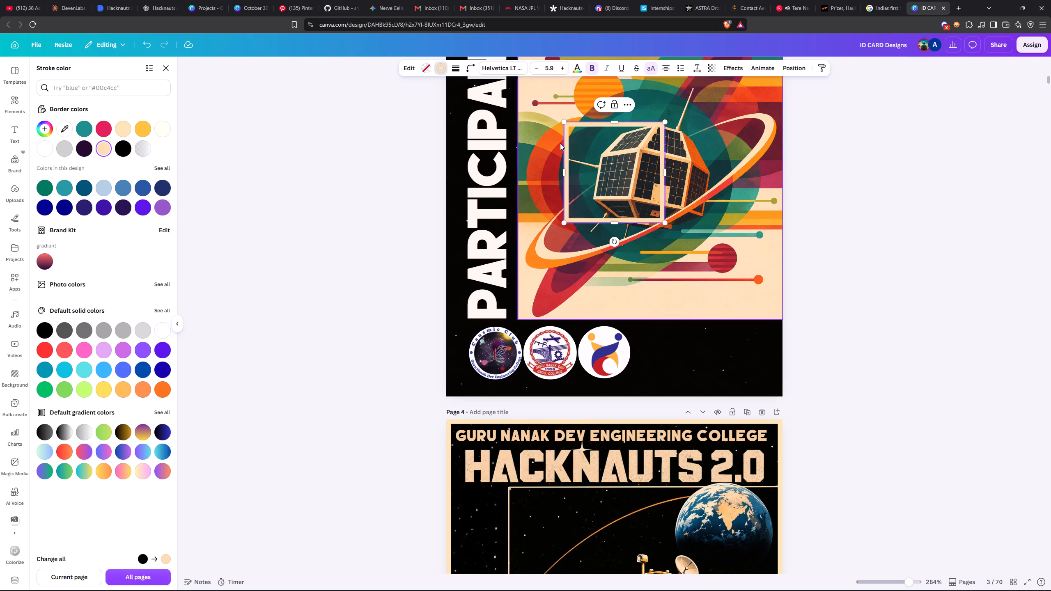
Place the outlined square flush in page 3's lower-left corner and stretch it to the page's top edge and past its right edge.
left_click_drag(569, 142, 462, 299)
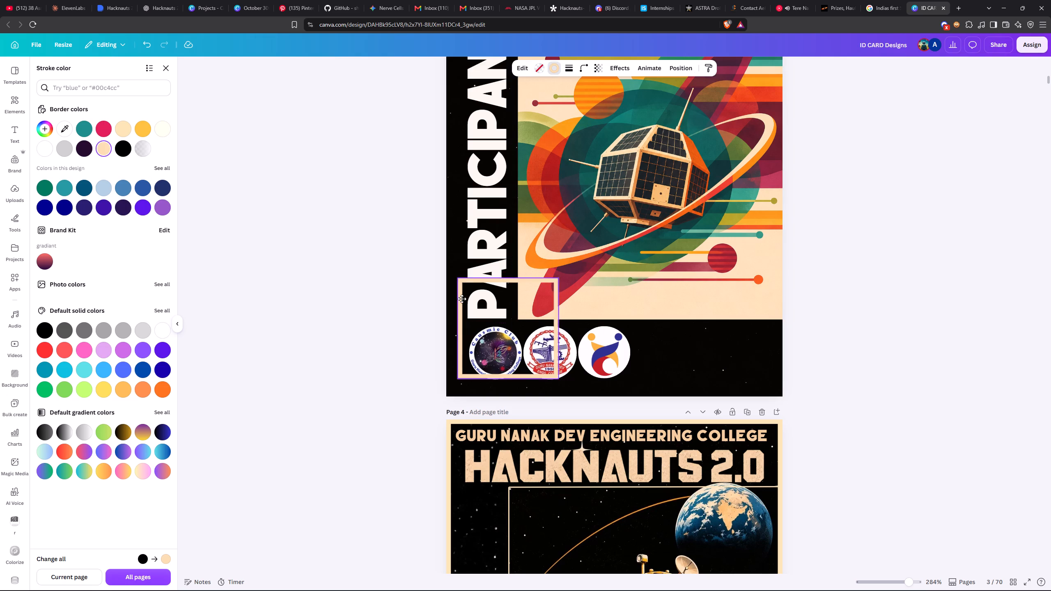
left_click_drag(462, 299, 449, 315)
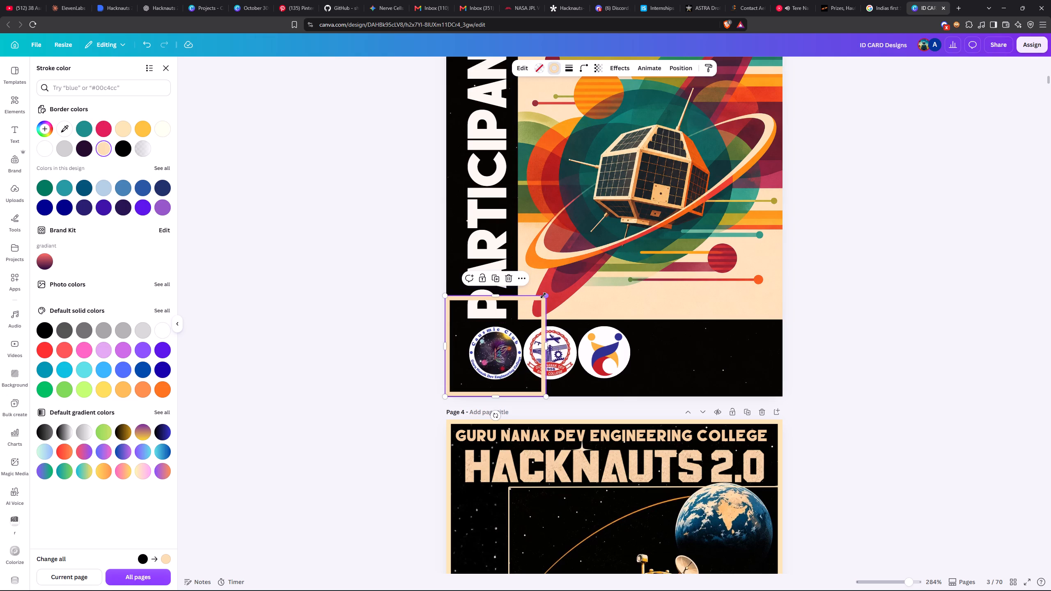
left_click_drag(543, 295, 840, 53)
scroll(799, 162, "up", 6)
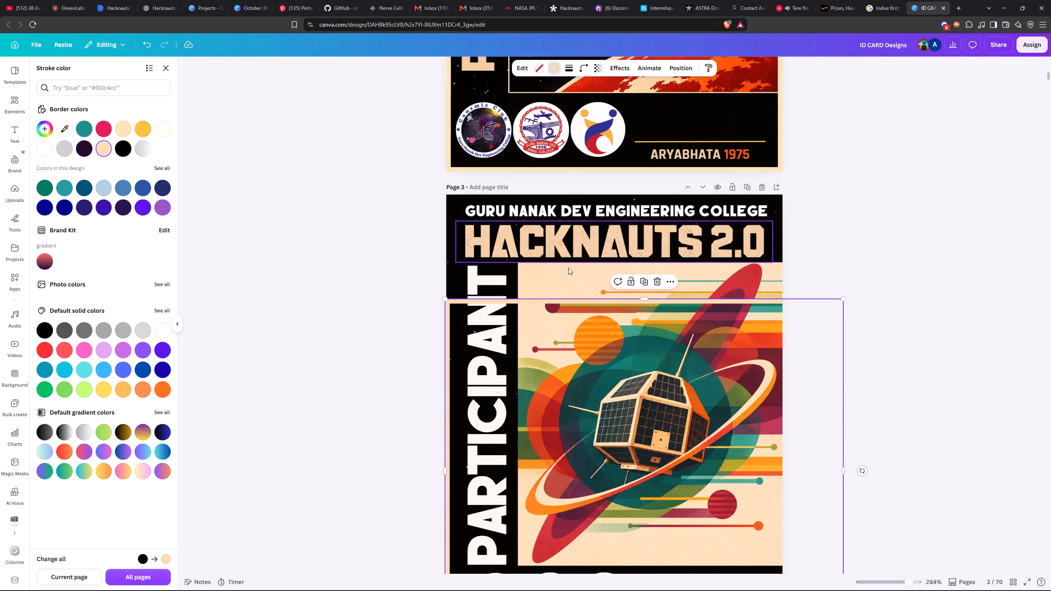
left_click_drag(642, 299, 680, 196)
Set the stroke weight of the cream square outline on page 3 to 6.
left_click(568, 66)
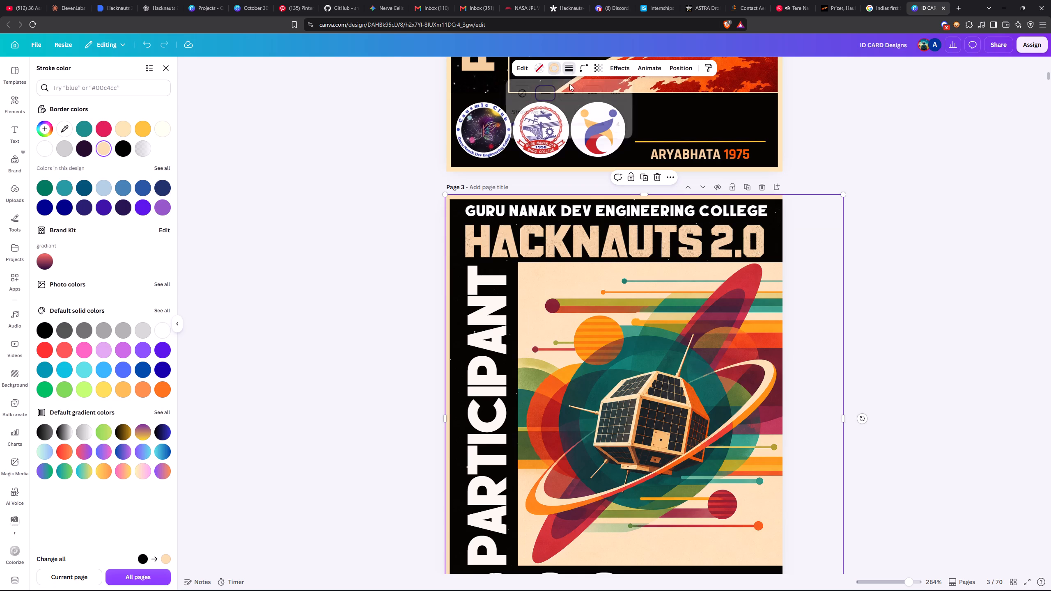
left_click(618, 123)
key("6")
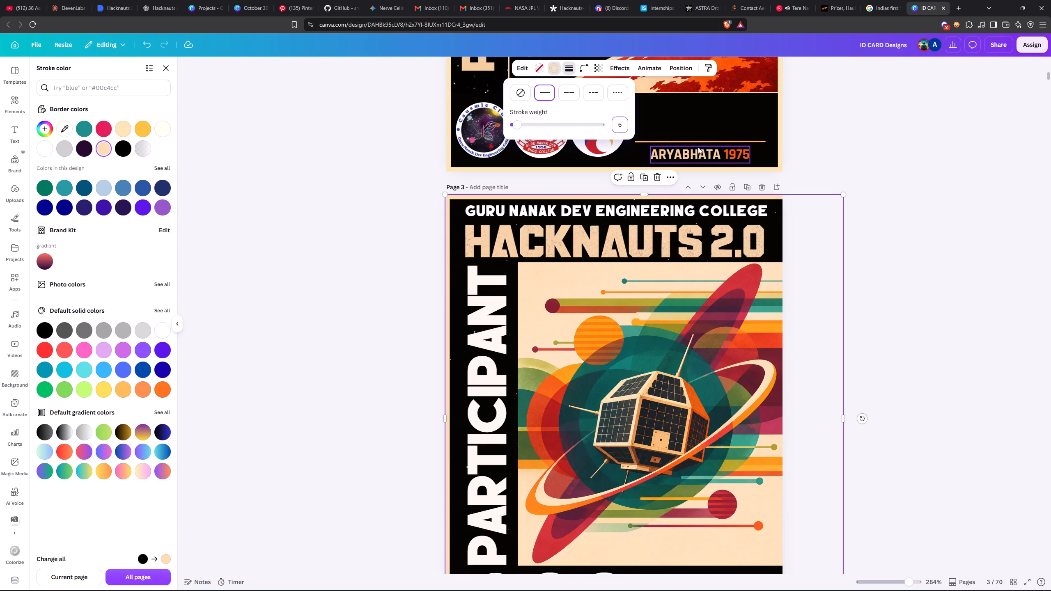
key("Return")
double_click(1040, 189)
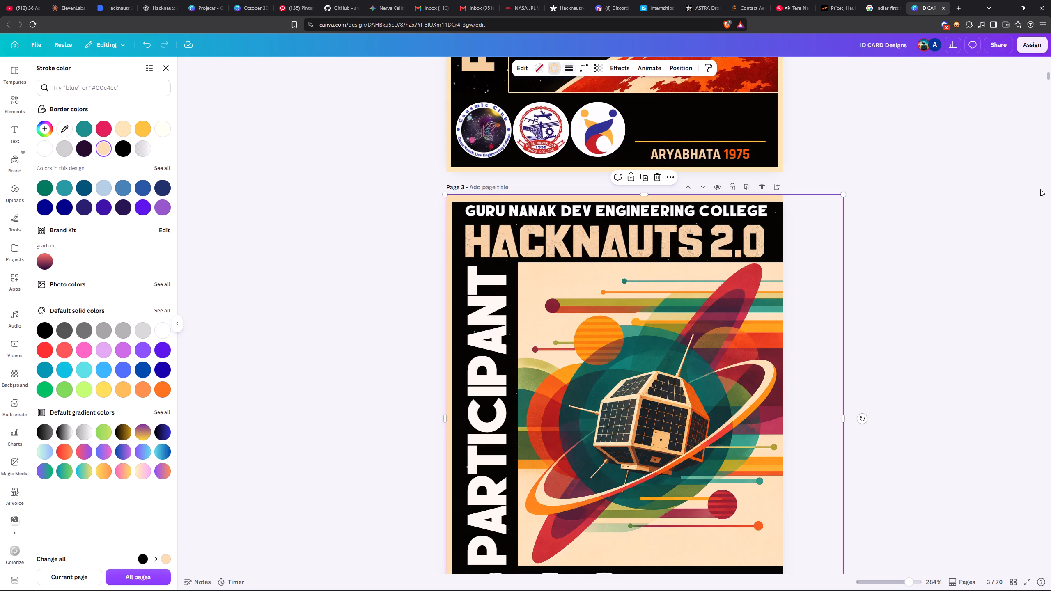
left_click(1040, 188)
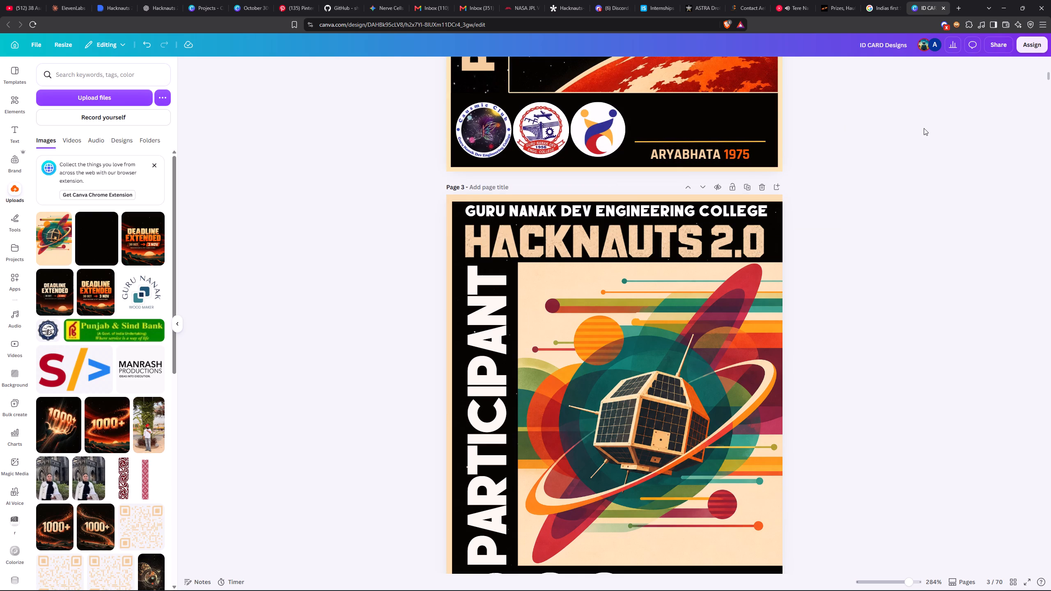
Move the outlined square down page 3's layer order, beneath the satellite artwork and just above the black background.
scroll(841, 277, "down", 1)
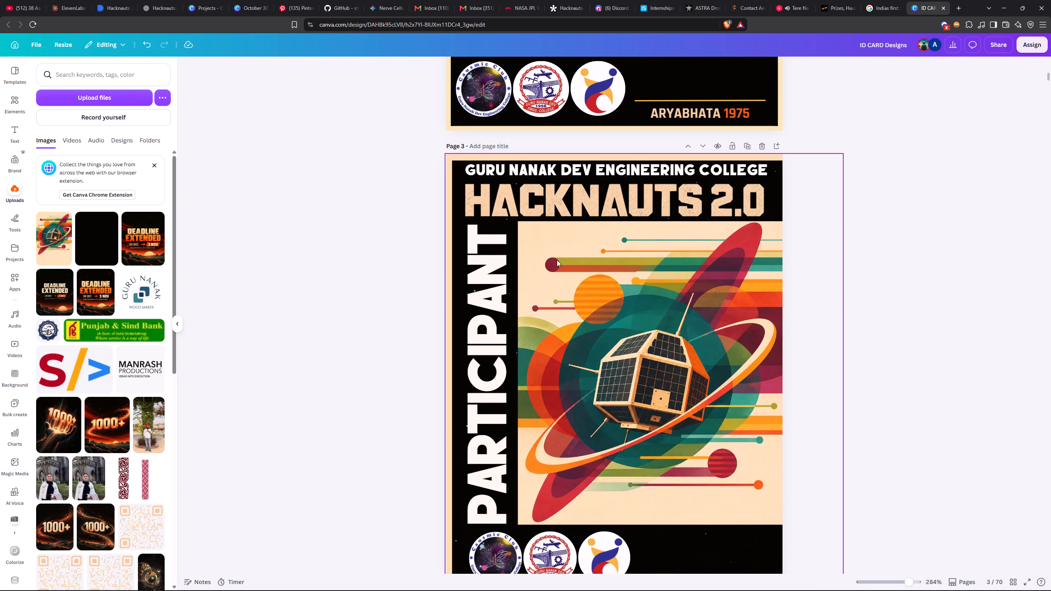
left_click(506, 328)
left_click(679, 66)
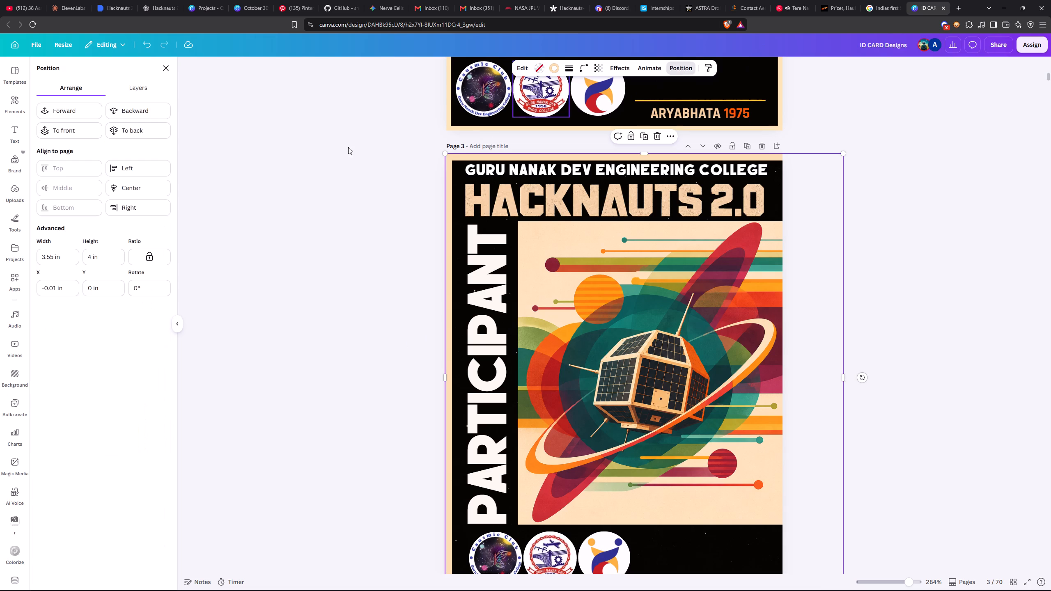
left_click(156, 91)
left_click_drag(96, 160, 92, 318)
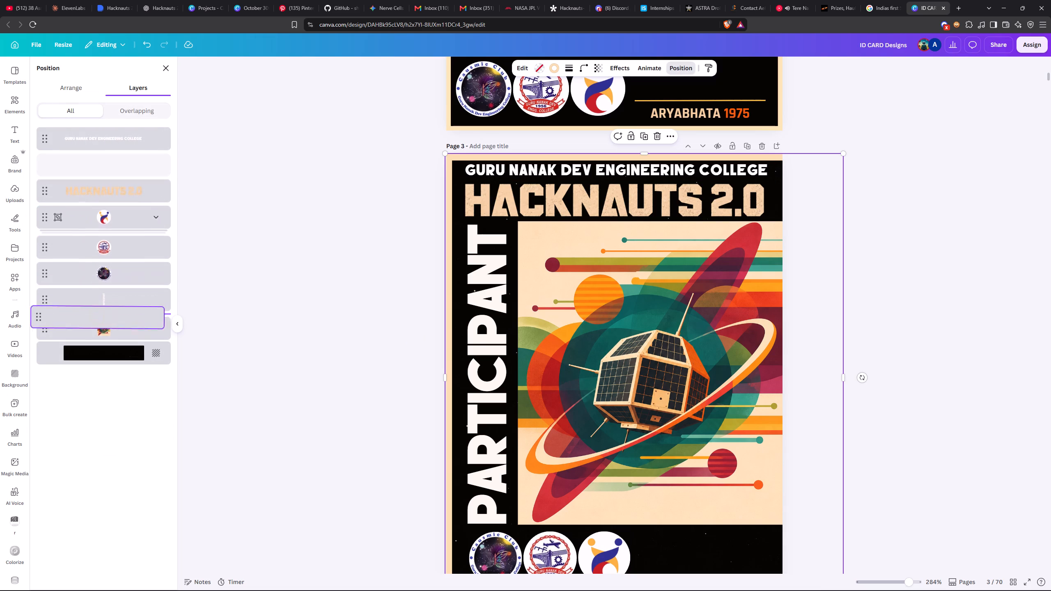
left_click_drag(92, 318, 95, 339)
double_click(366, 199)
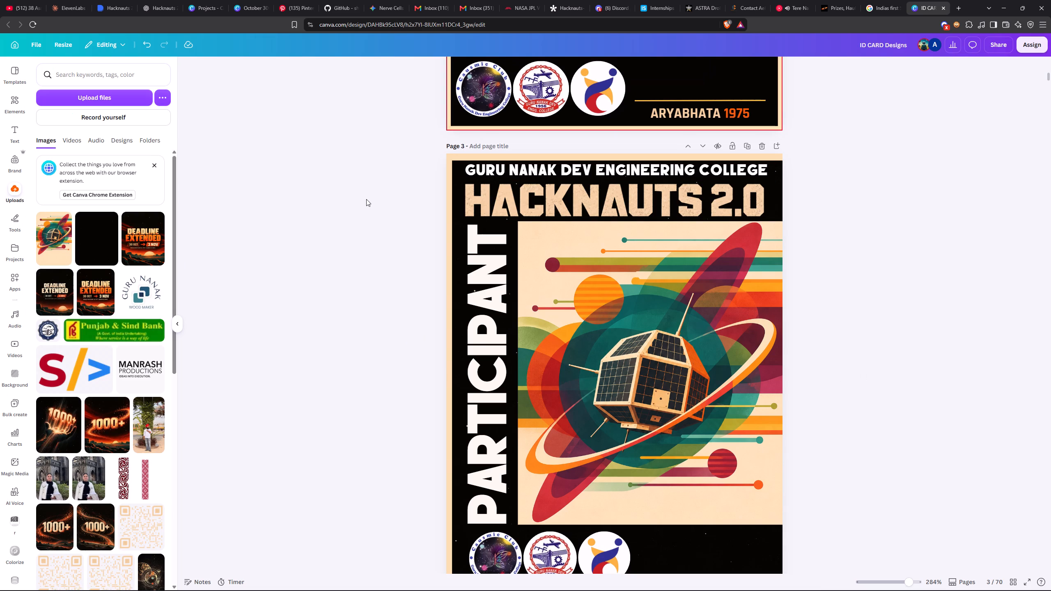
Copy the ARYABHATA 1975 caption from page 2 and paste it onto page 3.
scroll(373, 197, "down", 3)
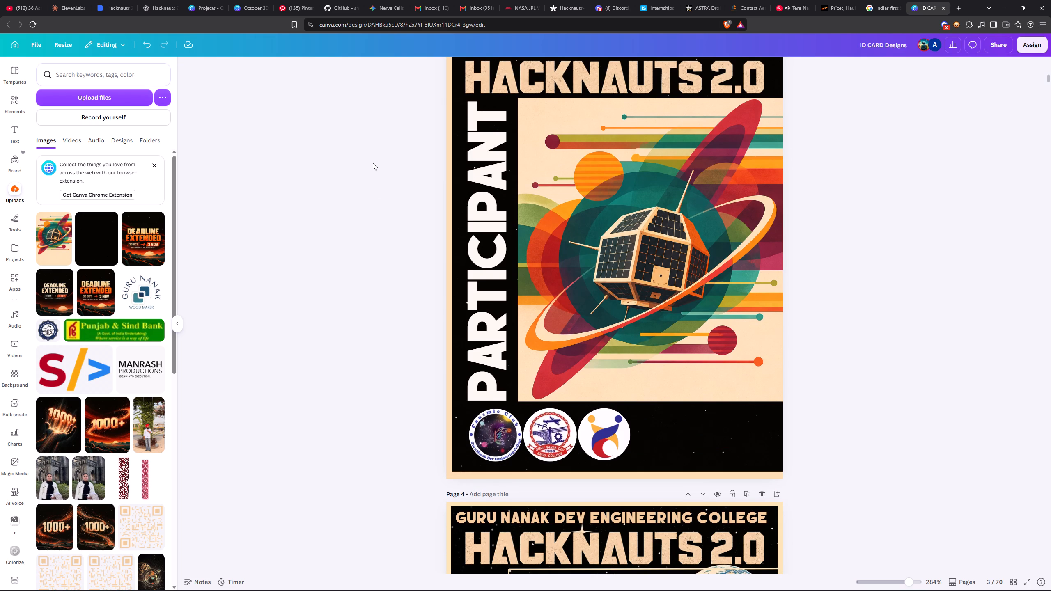
scroll(373, 163, "up", 1)
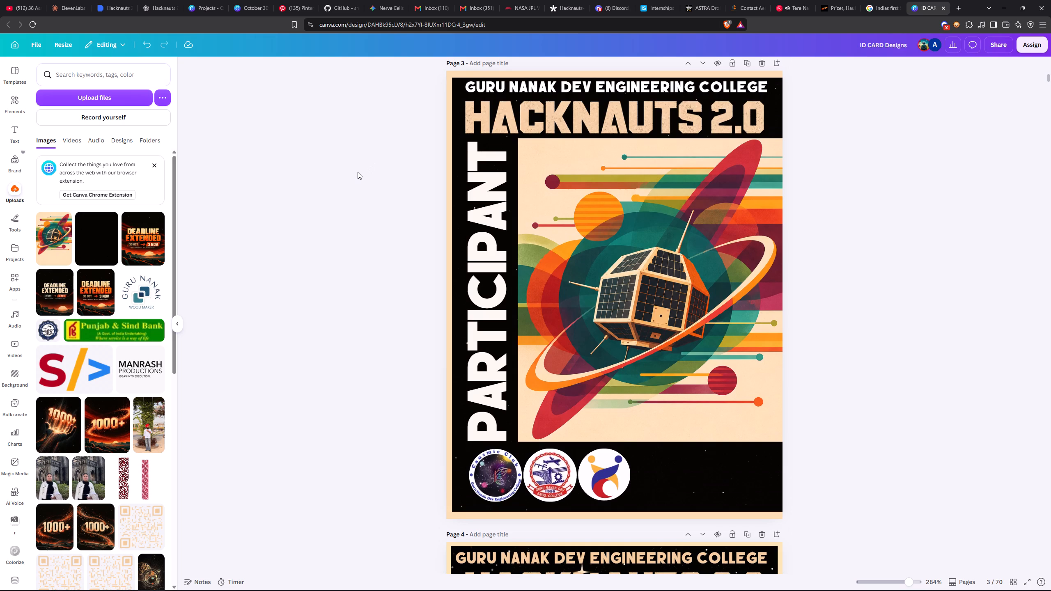
scroll(358, 172, "up", 5)
scroll(358, 172, "down", 1)
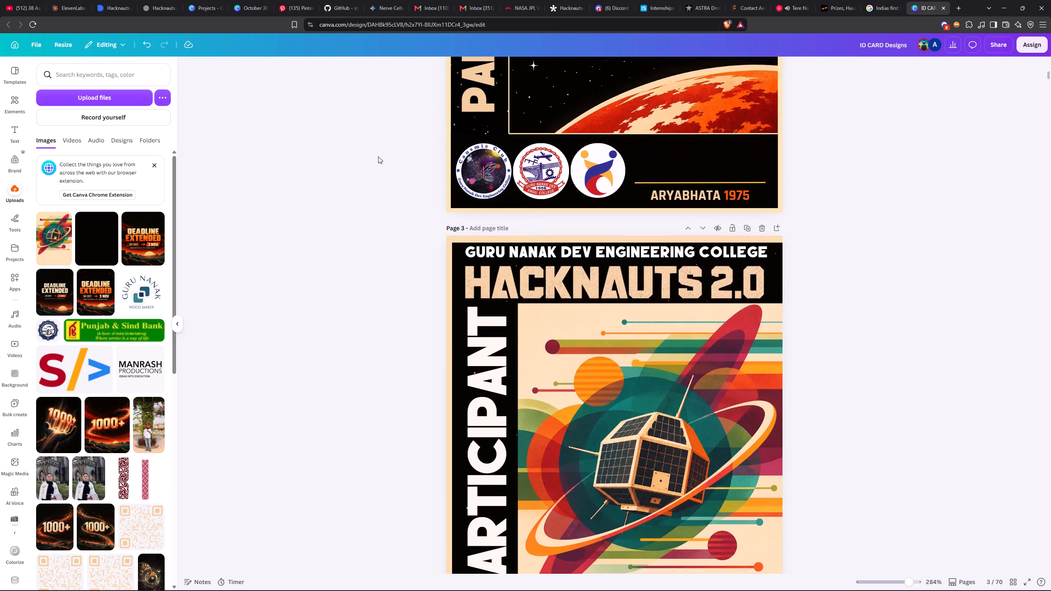
left_click(713, 195)
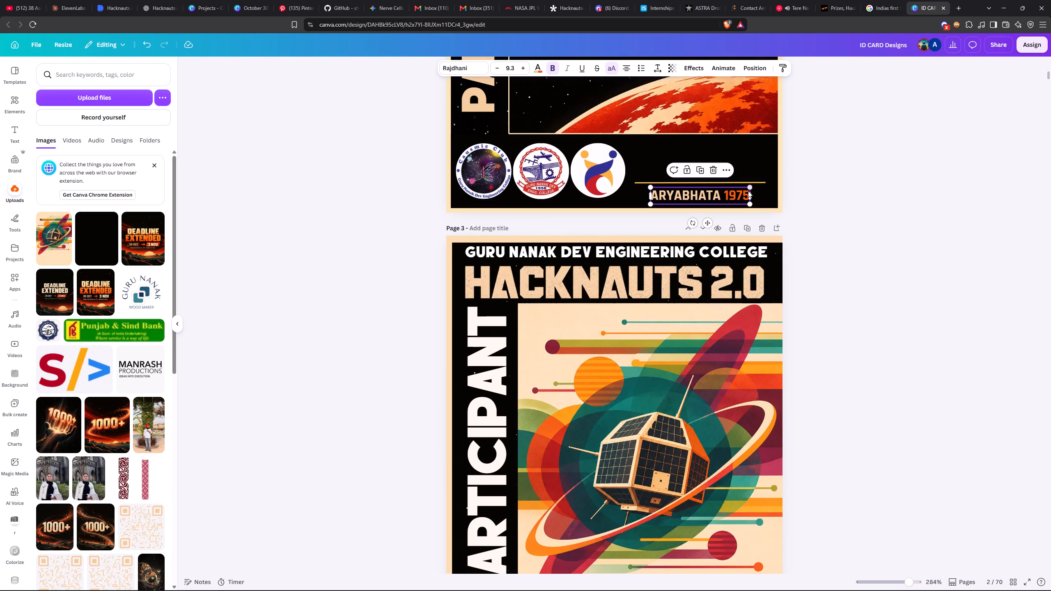
key("ctrl+c")
scroll(750, 215, "down", 5)
key("ctrl+v")
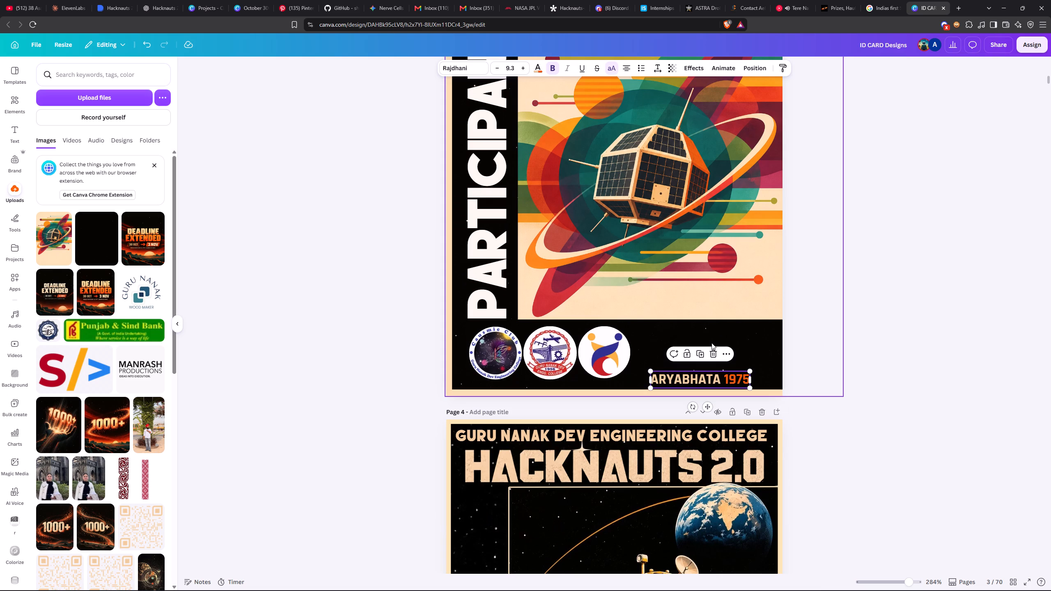
Scale page 3's ARYABHATA 1975 caption to size 10.1 and place it beside the three logos, vertically centred on them.
left_click_drag(751, 367, 792, 331)
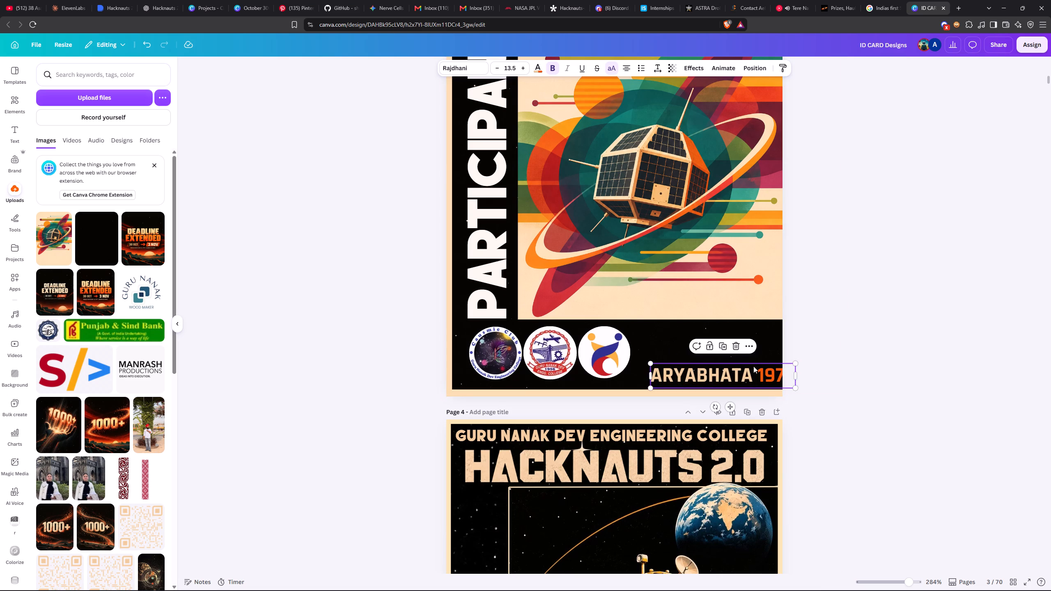
left_click_drag(743, 377, 730, 353)
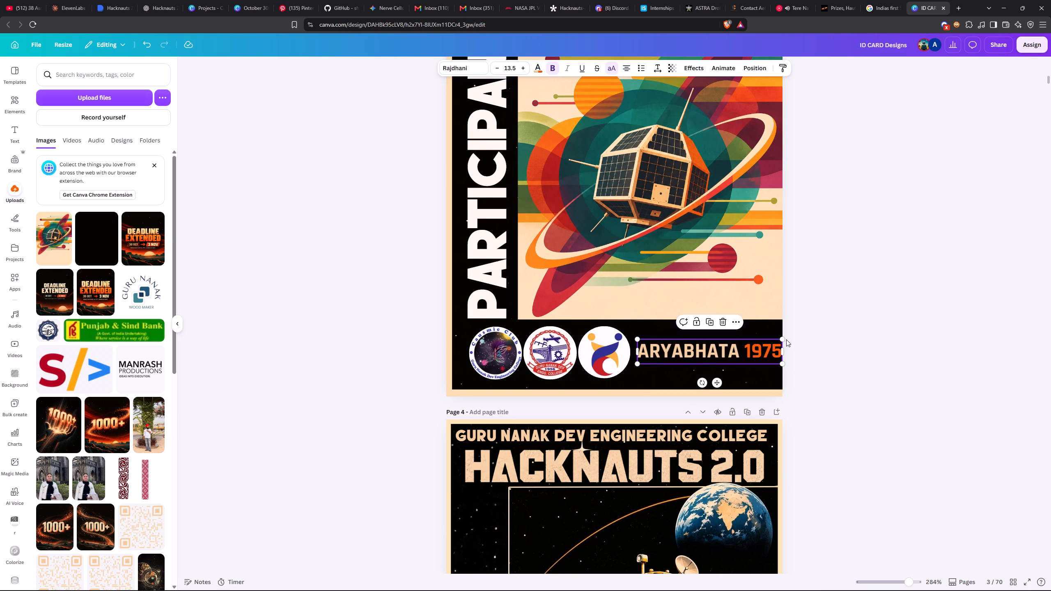
left_click_drag(784, 340, 748, 350)
left_click_drag(714, 355, 730, 354)
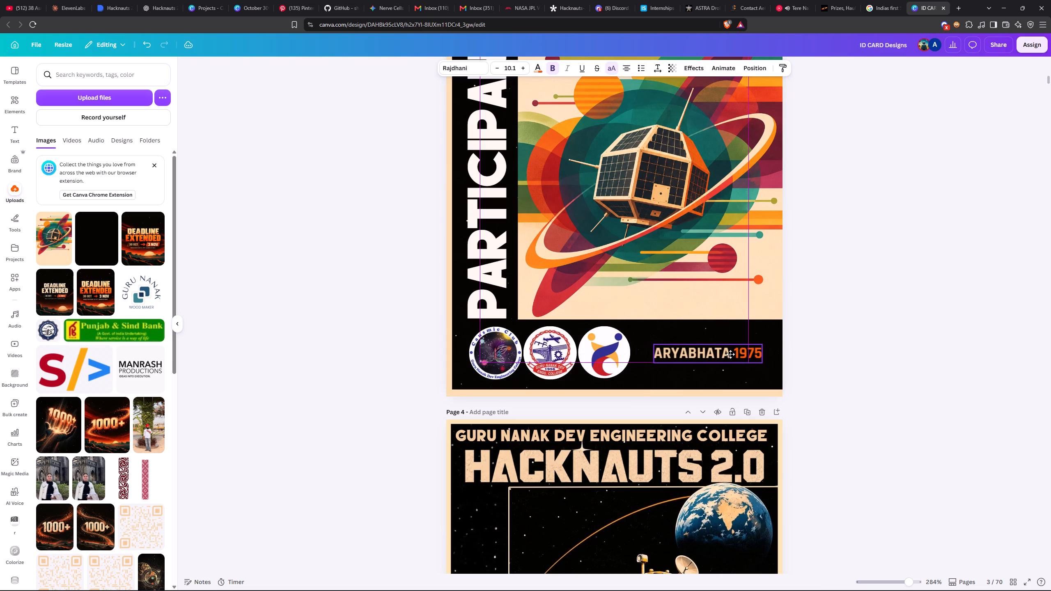
left_click_drag(730, 354, 731, 355)
left_click(820, 327)
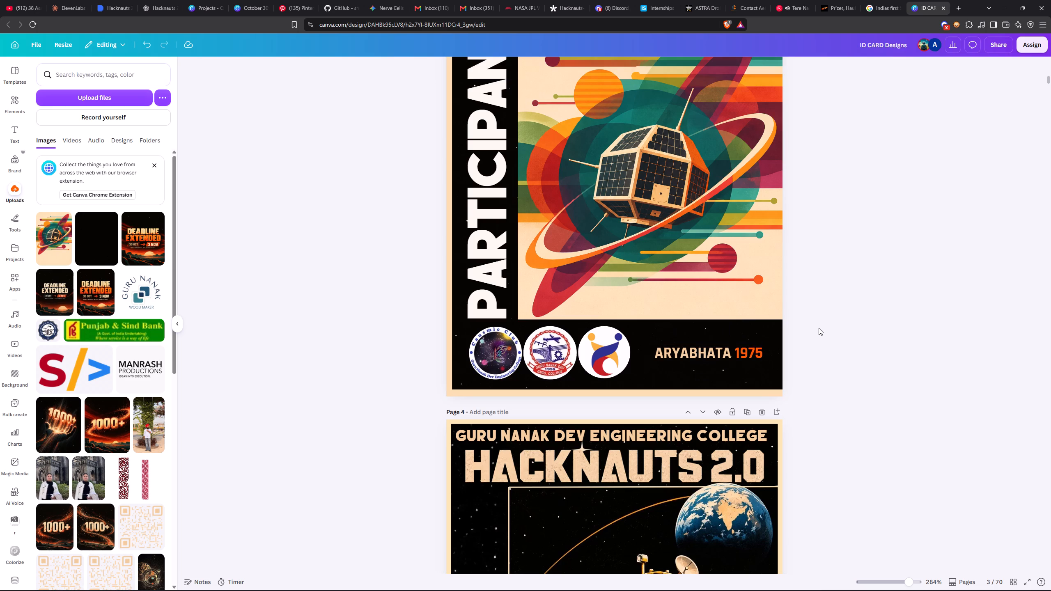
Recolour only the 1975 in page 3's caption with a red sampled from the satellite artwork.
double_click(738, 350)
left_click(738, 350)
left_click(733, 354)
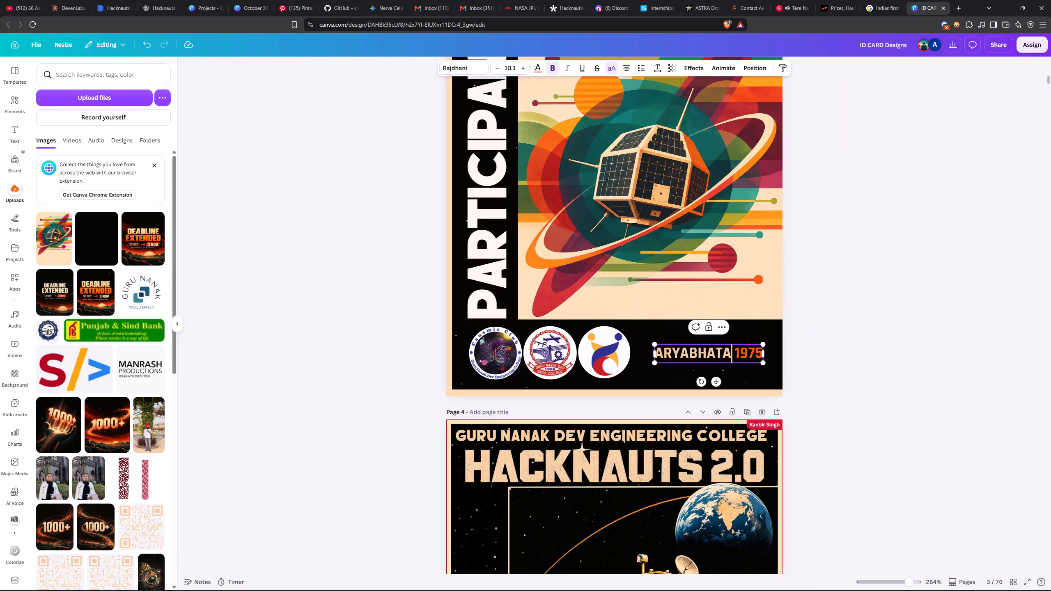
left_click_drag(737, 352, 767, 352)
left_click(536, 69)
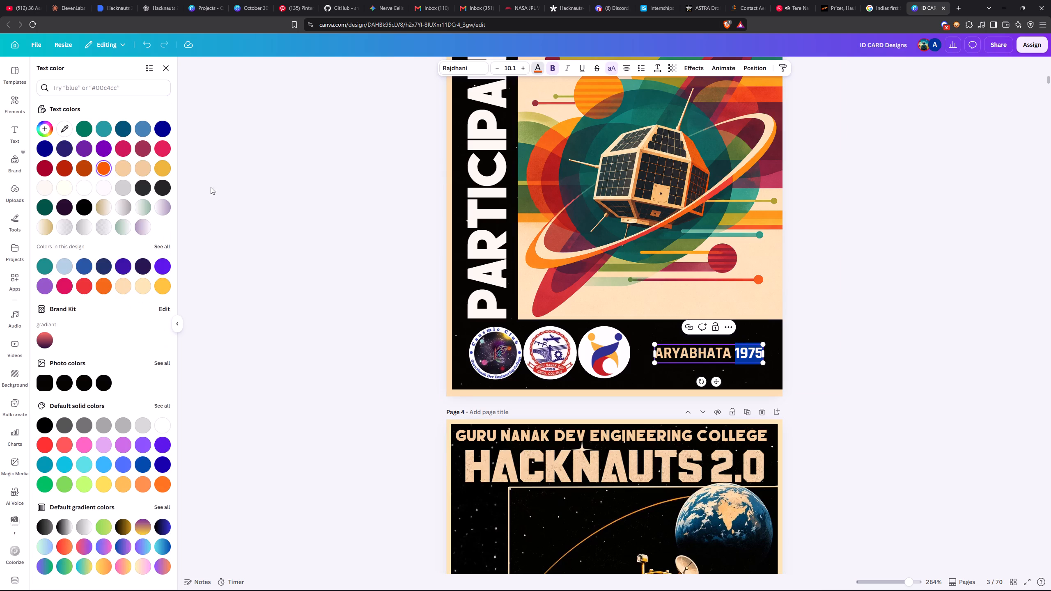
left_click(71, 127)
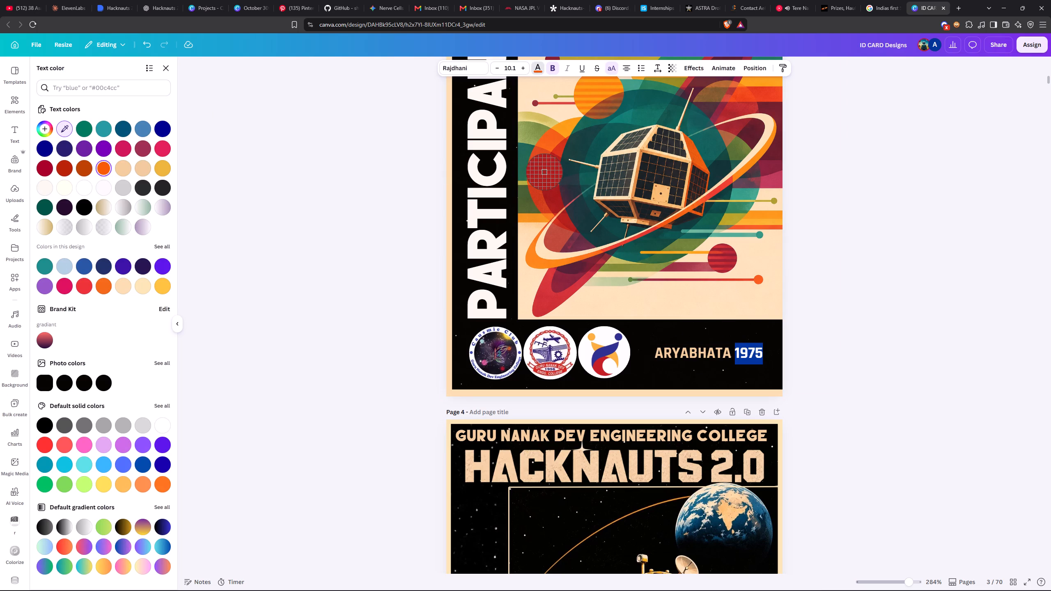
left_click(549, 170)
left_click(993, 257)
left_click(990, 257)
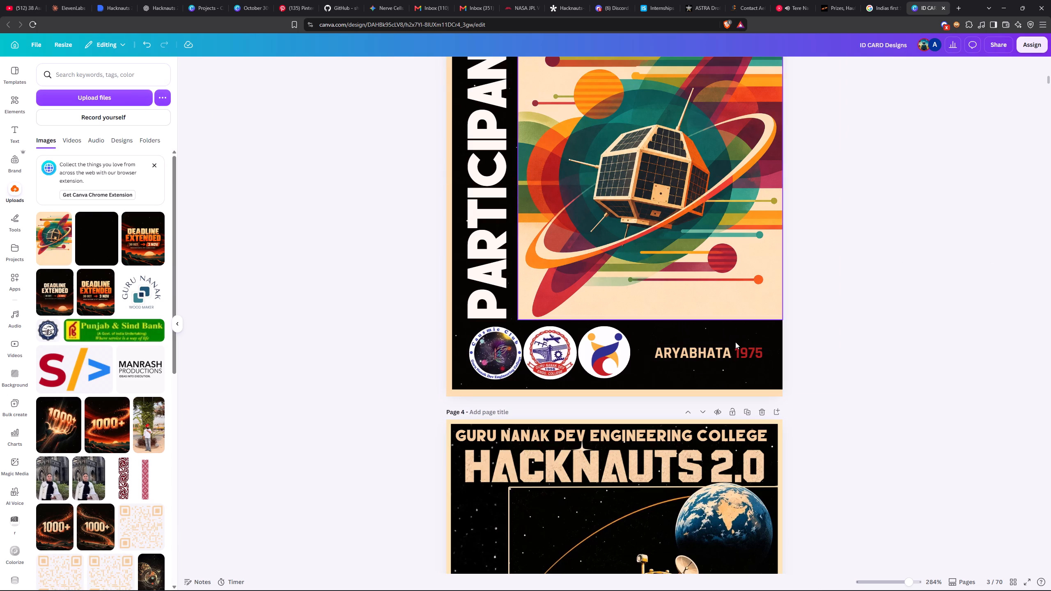
Recolour the 1975 in page 3's caption with the yellow-orange sampled from the striped circle in the satellite artwork.
double_click(738, 352)
left_click(737, 359)
left_click_drag(734, 352, 753, 354)
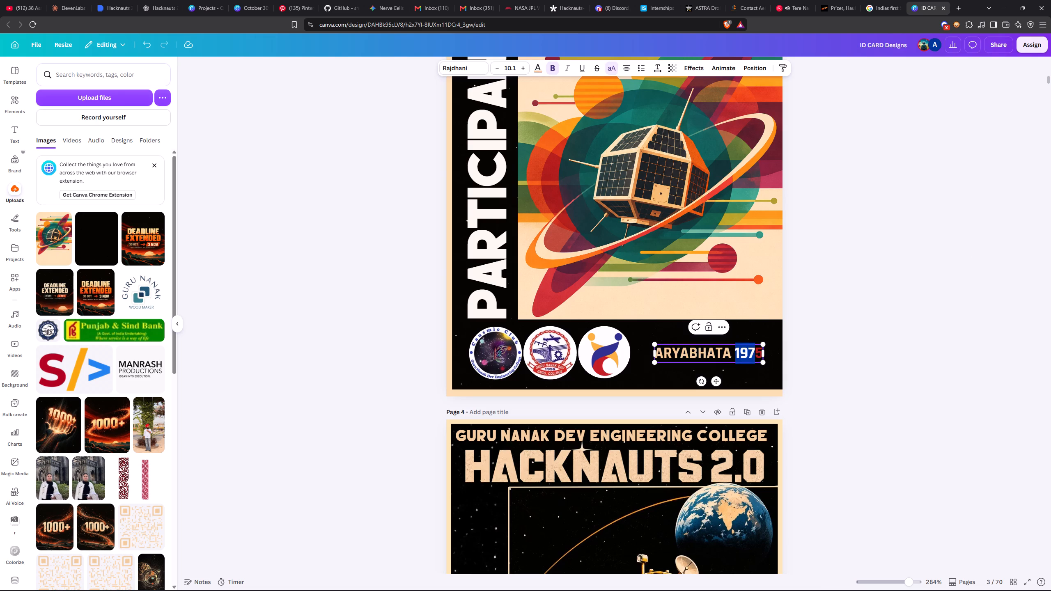
left_click_drag(753, 354, 760, 354)
left_click(537, 65)
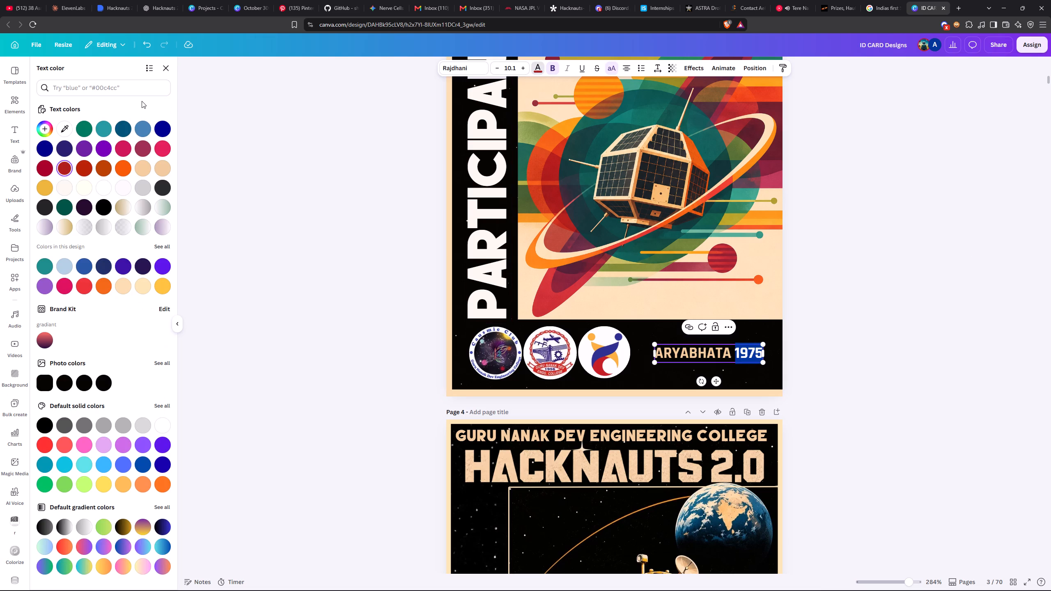
left_click(63, 125)
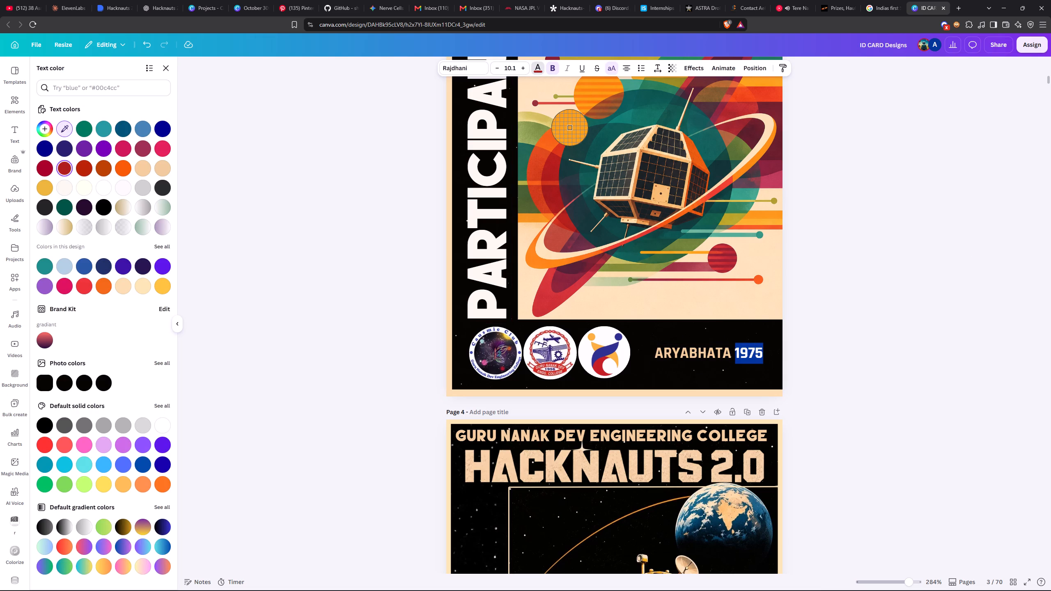
left_click(570, 128)
double_click(948, 323)
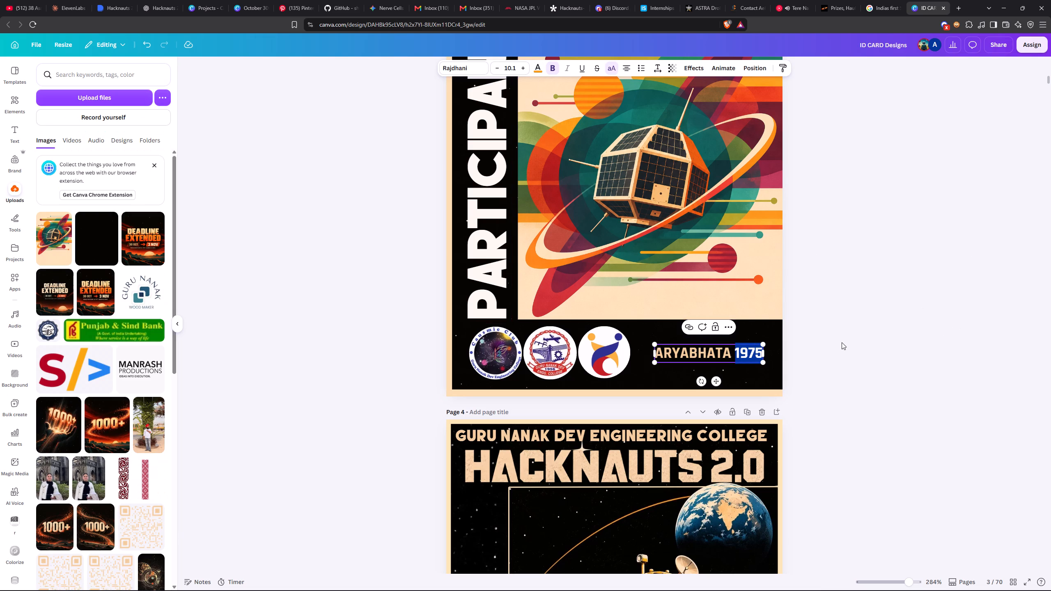
Recolour the word ARYABHATA in page 3's caption with the light cream sampled from the satellite artwork's background.
double_click(723, 353)
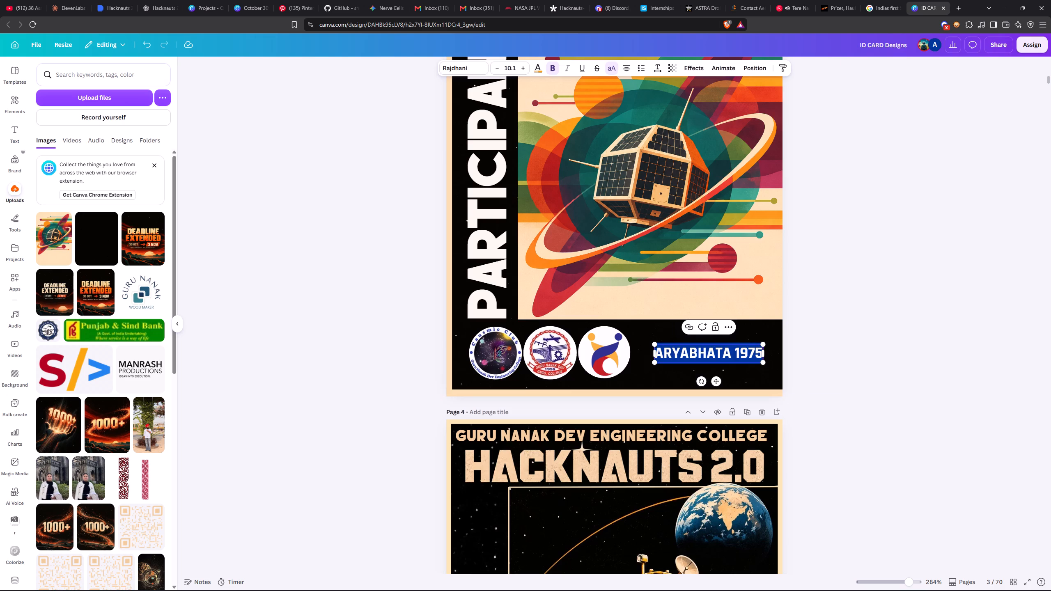
left_click(730, 352)
left_click_drag(730, 352, 640, 355)
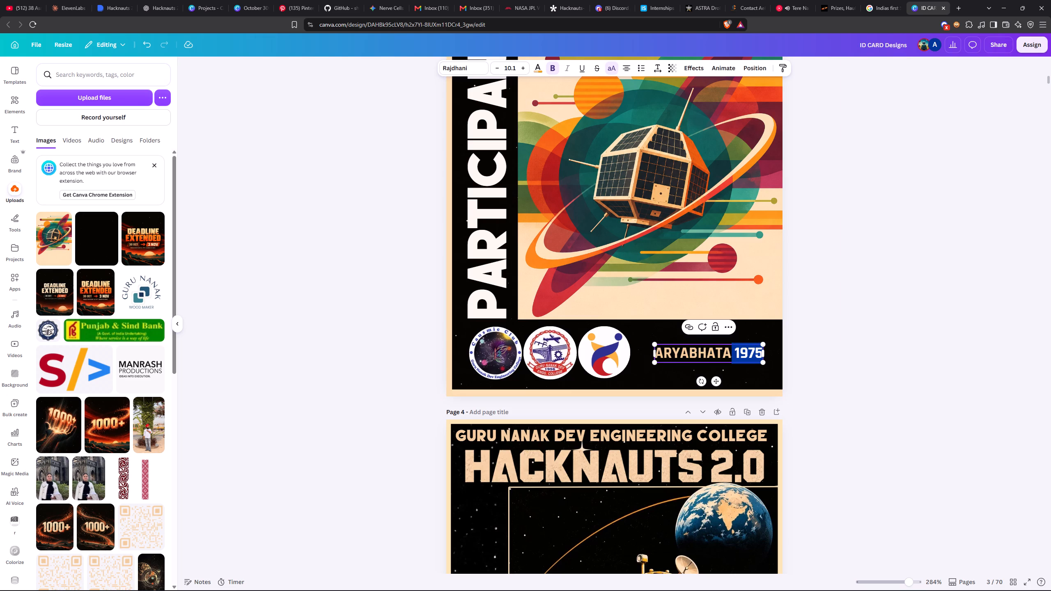
left_click(694, 348)
left_click(694, 348)
left_click(536, 69)
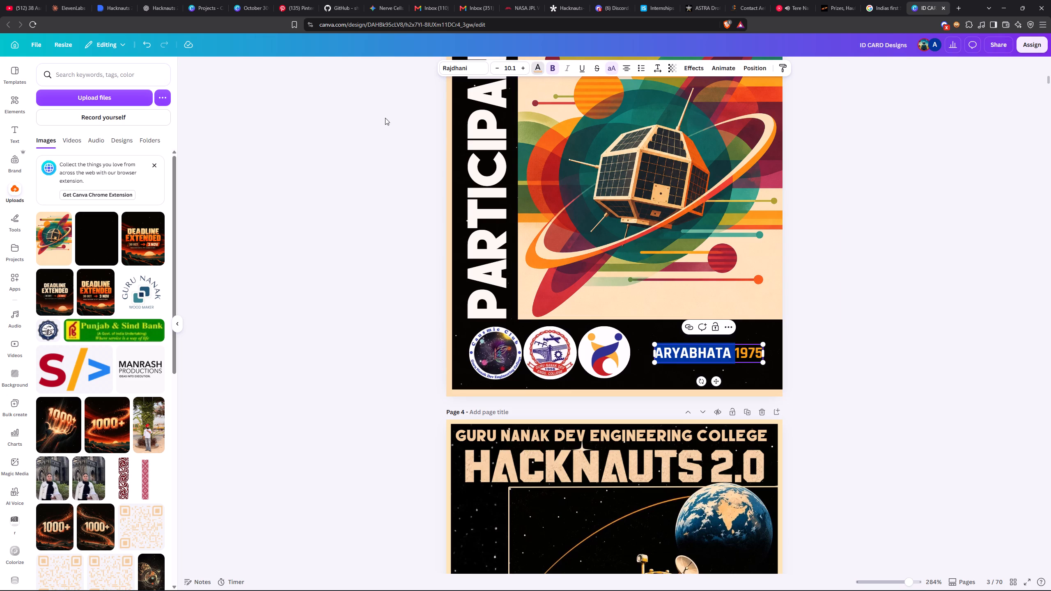
left_click(65, 126)
left_click(695, 306)
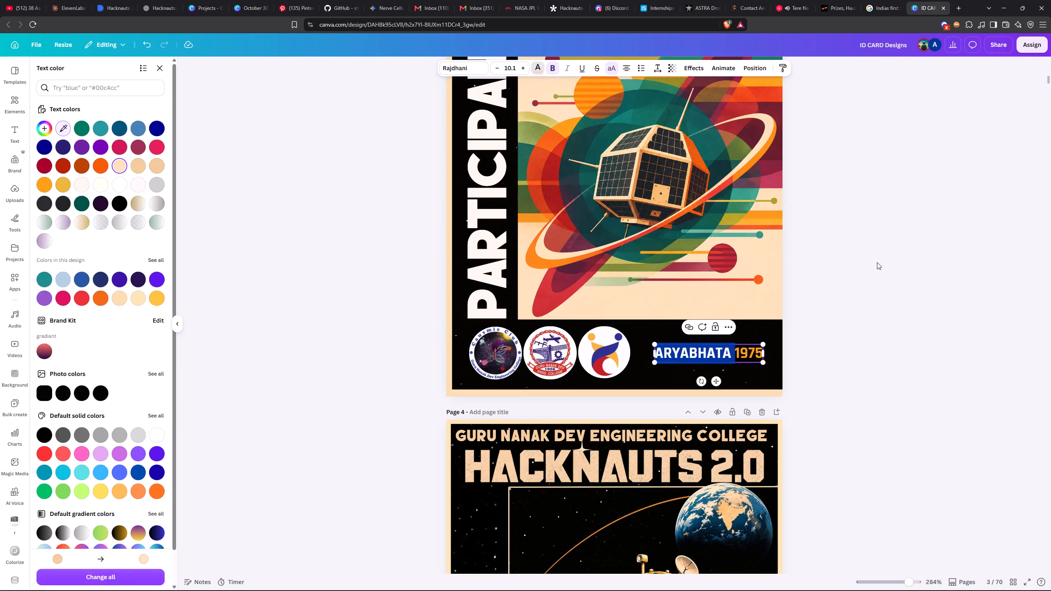
double_click(877, 262)
left_click(877, 262)
Review the overall layout of page 3 and compare it with the JUDGE card on page 4.
scroll(871, 260, "up", 2)
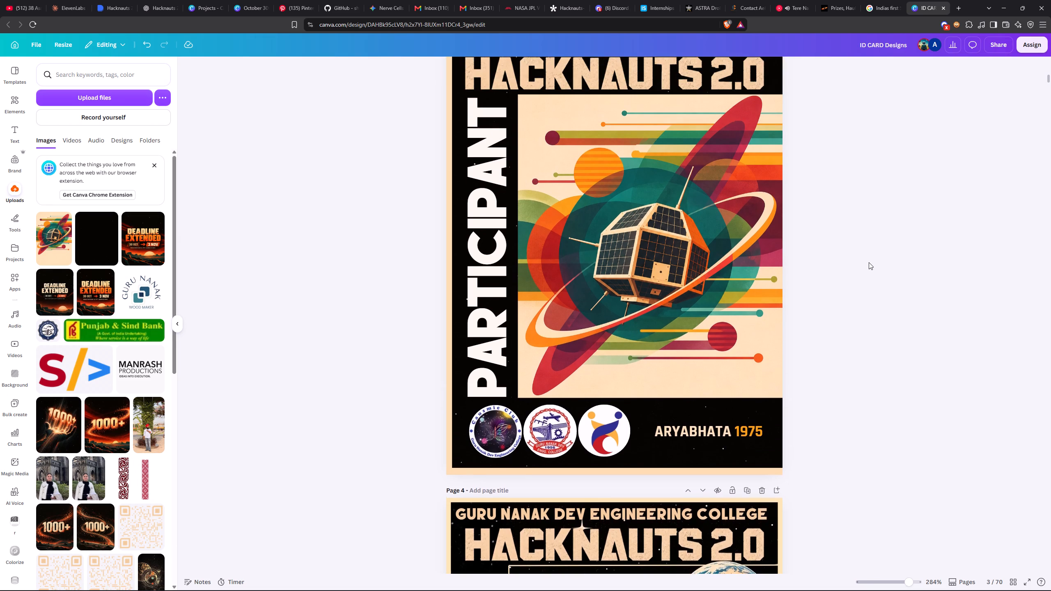
scroll(863, 263, "up", 1)
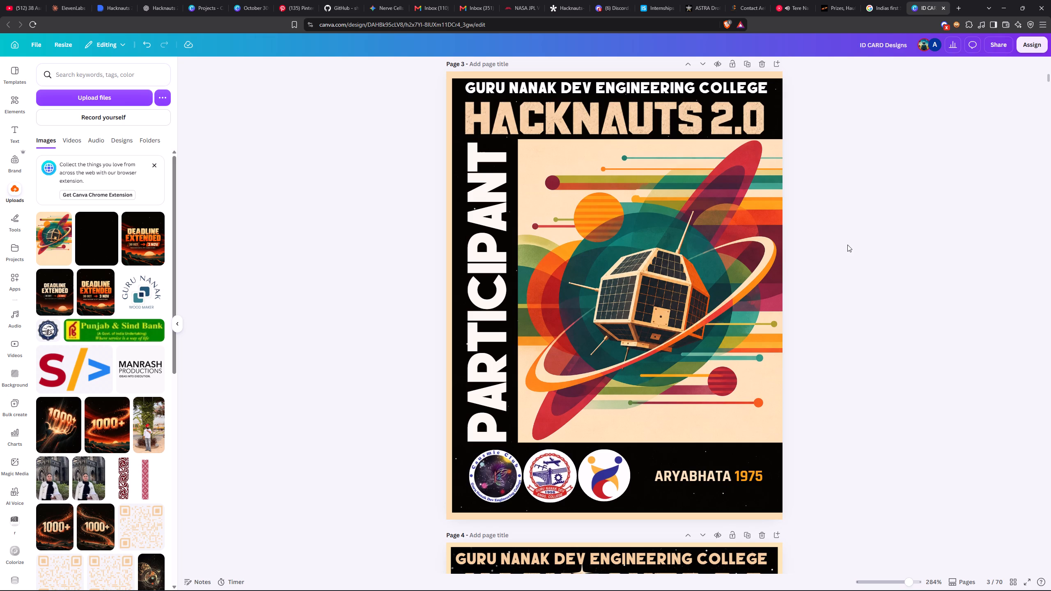
scroll(929, 164, "down", 2)
scroll(932, 222, "down", 8)
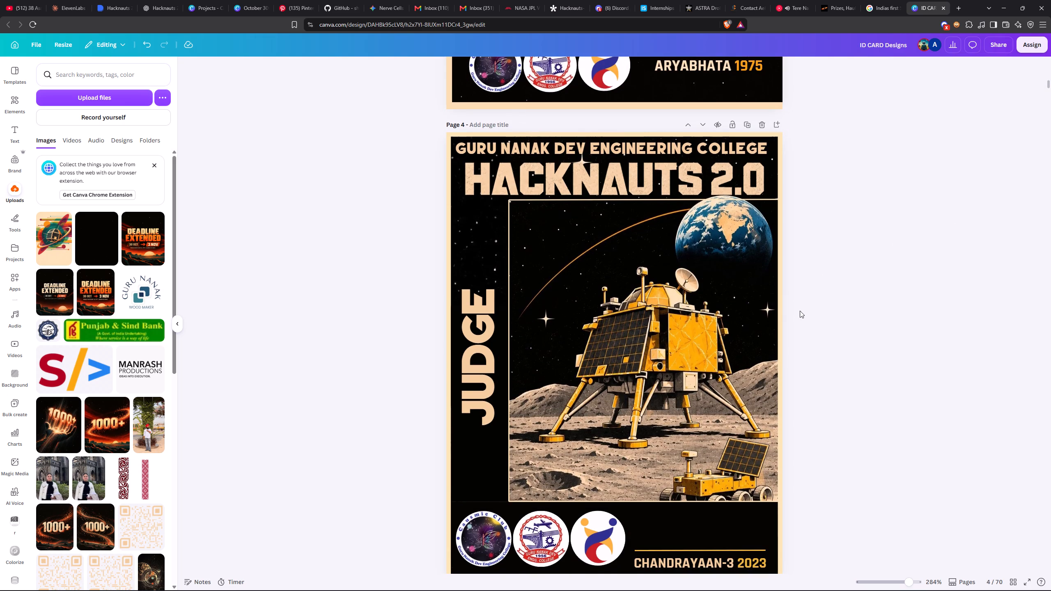
scroll(799, 321, "up", 4)
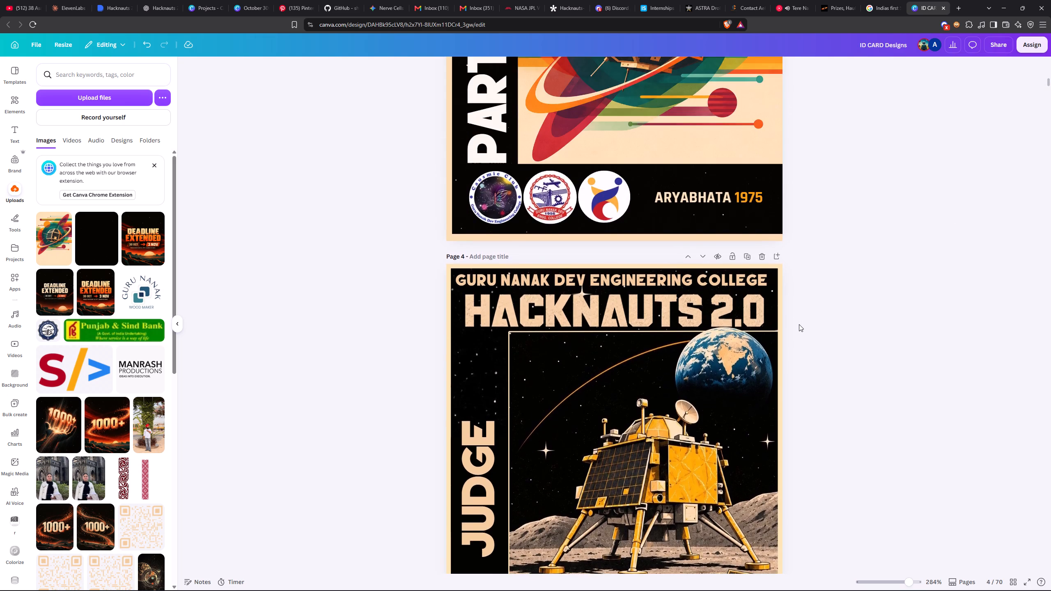
scroll(799, 324, "up", 13)
scroll(799, 345, "down", 7)
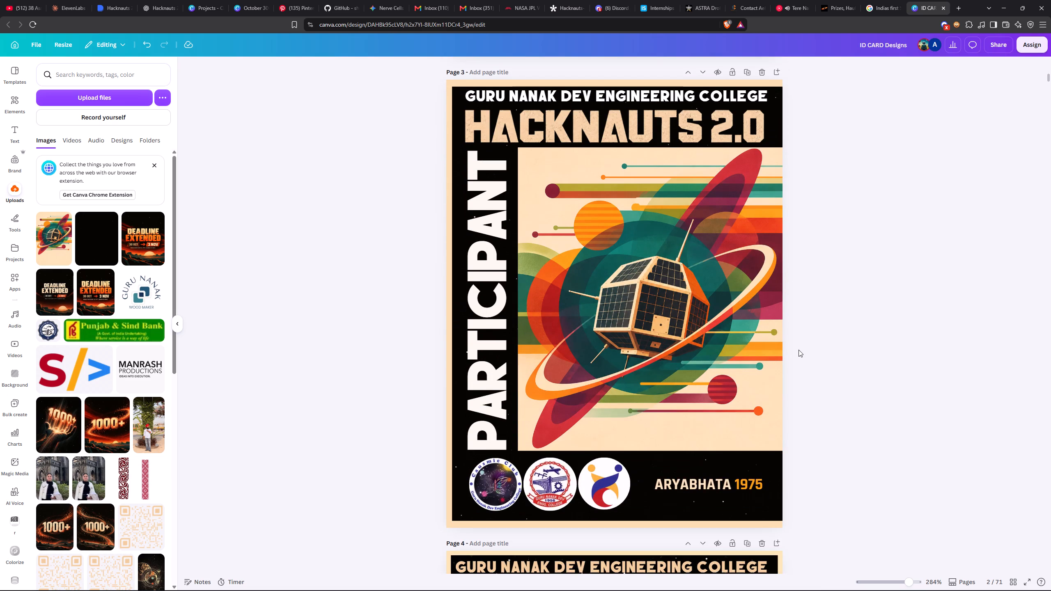
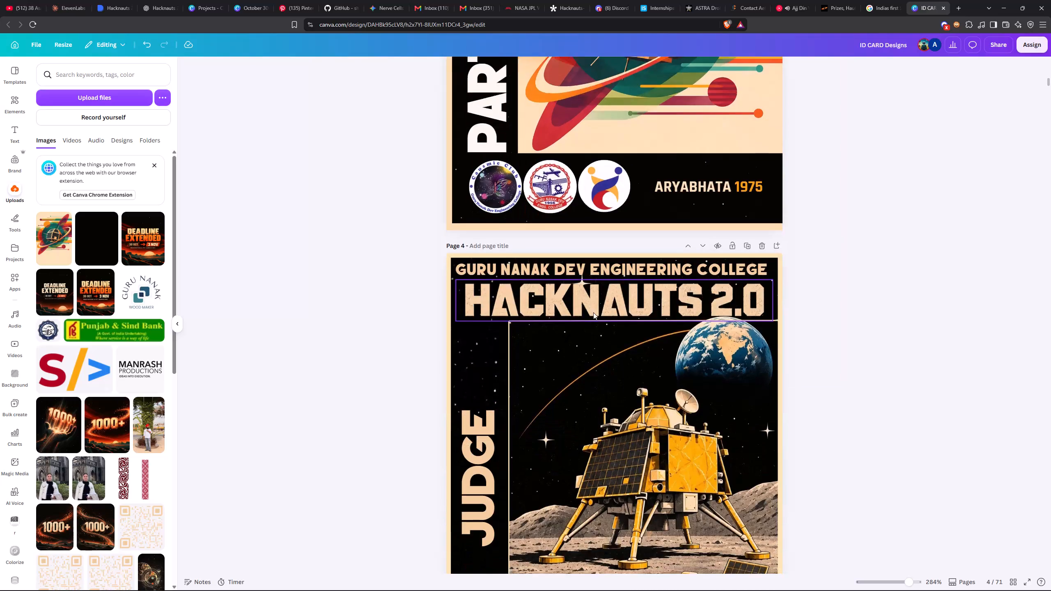
Compare page 3's satellite card with the other PARTICIPANT card on page 2, the page 1 references, and the JUDGE and MENTORS cards.
scroll(613, 339, "up", 15)
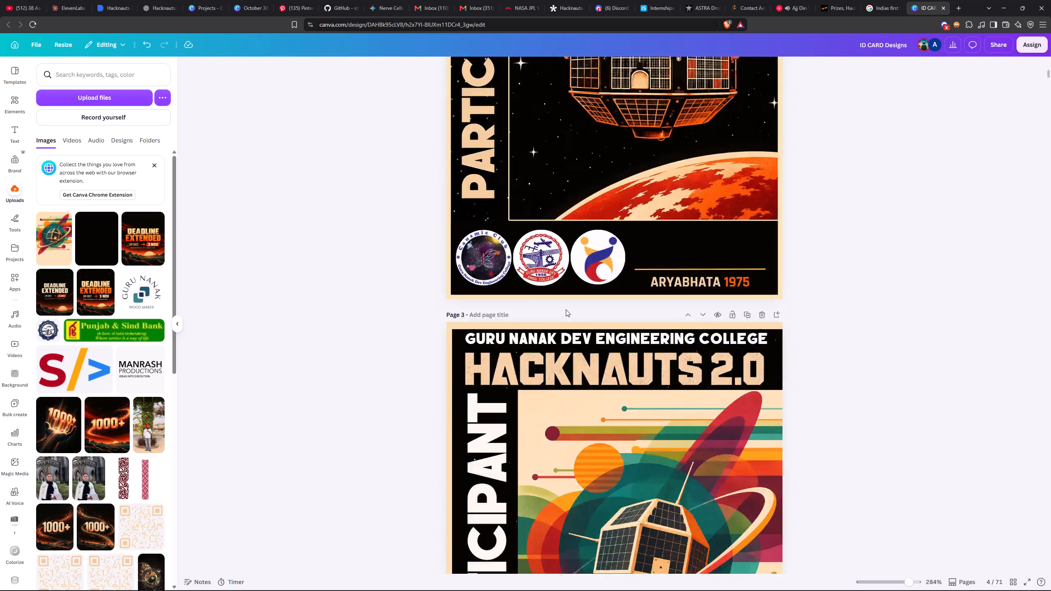
scroll(566, 309, "up", 9)
scroll(367, 330, "up", 7)
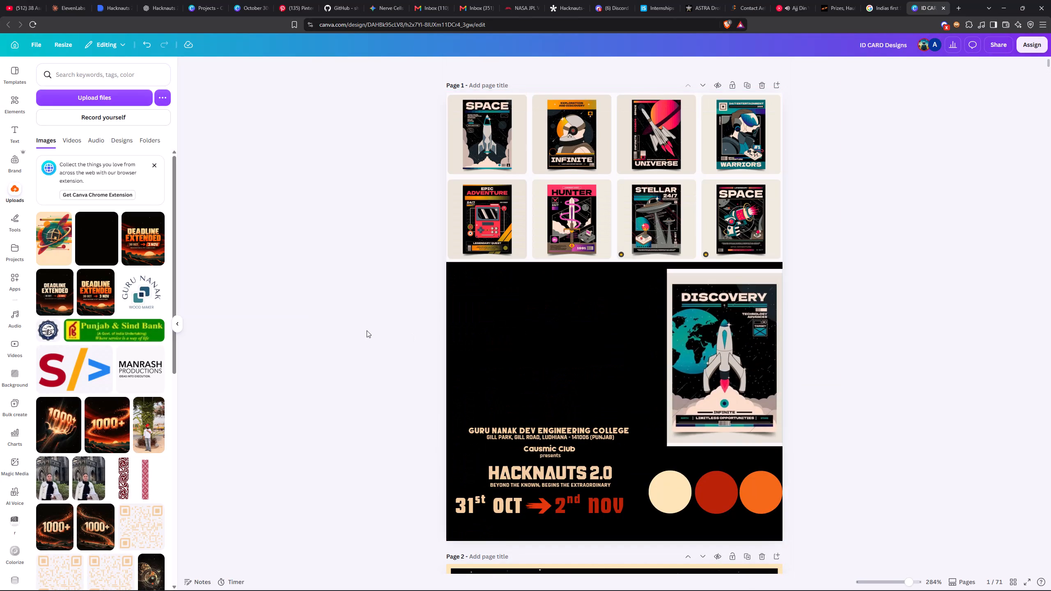
scroll(367, 330, "up", 1)
scroll(366, 332, "down", 20)
scroll(366, 332, "down", 3)
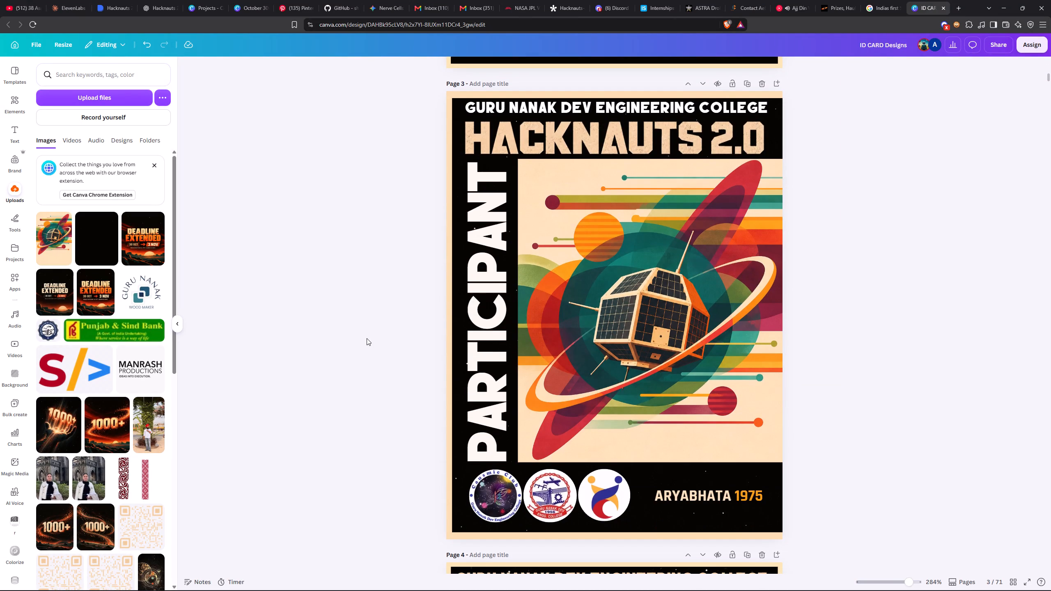
scroll(367, 338, "down", 1)
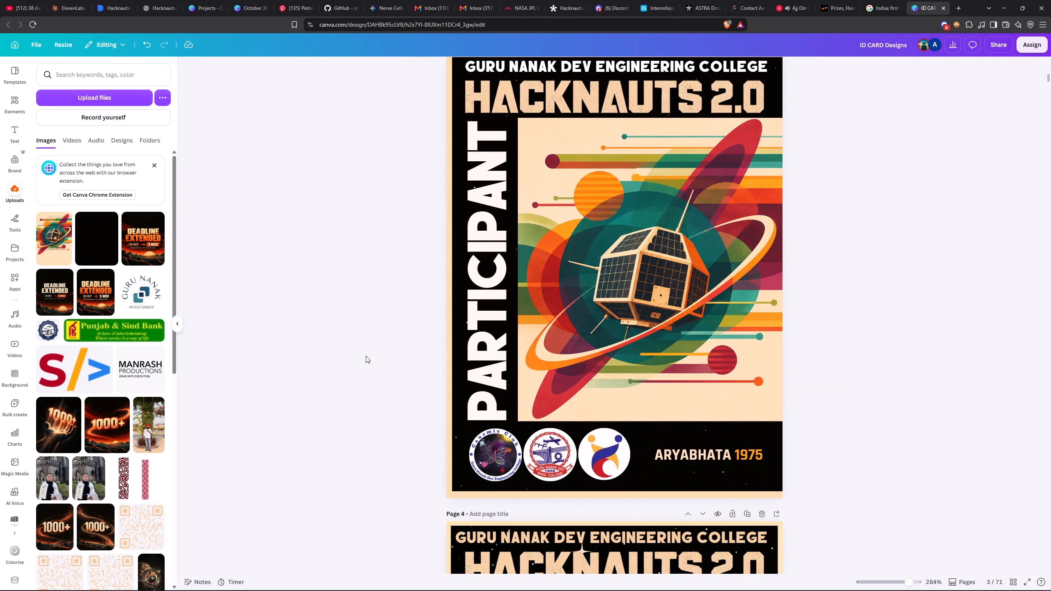
scroll(365, 364, "down", 16)
scroll(381, 346, "down", 5)
scroll(411, 301, "down", 7)
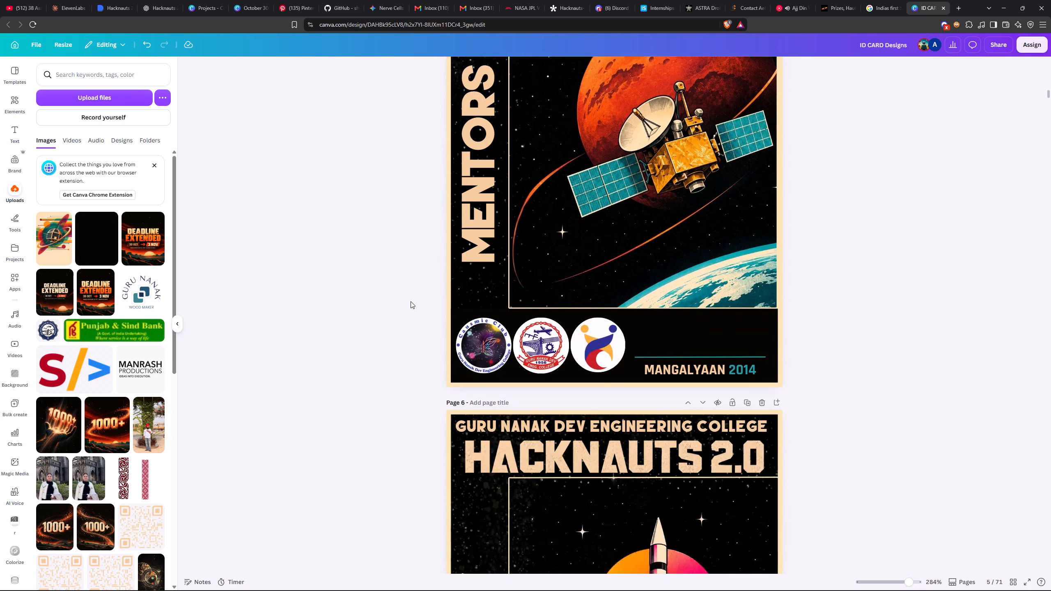
scroll(406, 303, "up", 3)
Switch to the Devfolio organizer dashboard for Hacknauts 2.0 and reload its overview to check the application statistics.
left_click(0, 0)
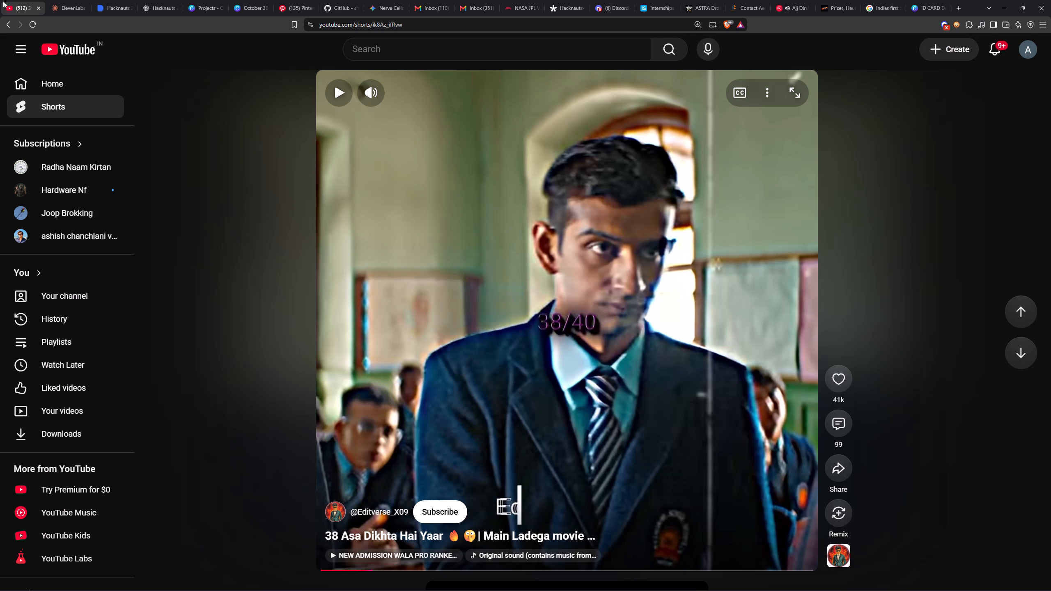
left_click(125, 0)
left_click(29, 21)
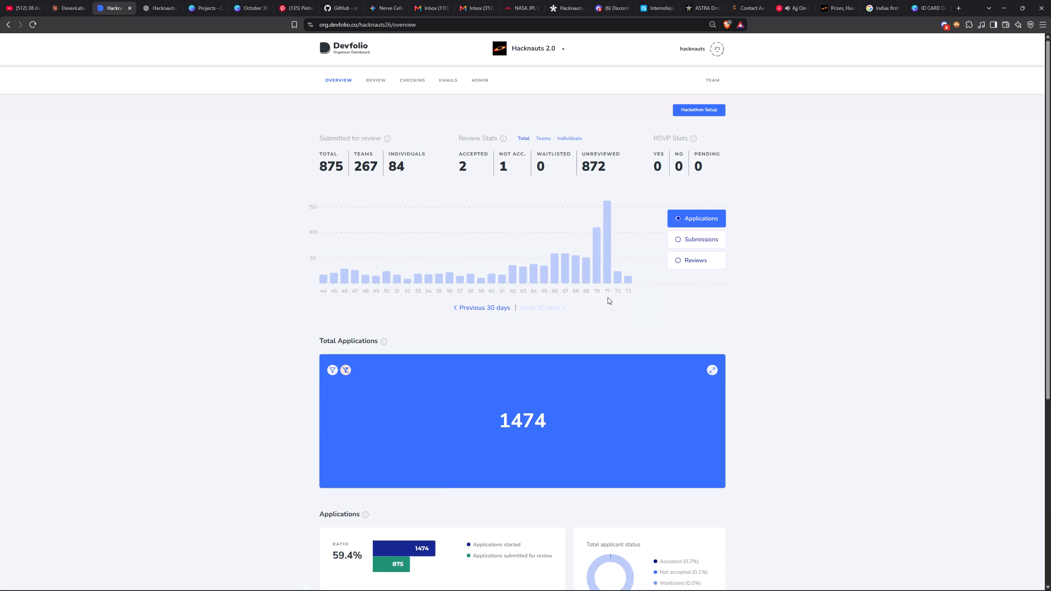
Close the browser window and agree to leave the YouTube Music page.
left_click(1050, 0)
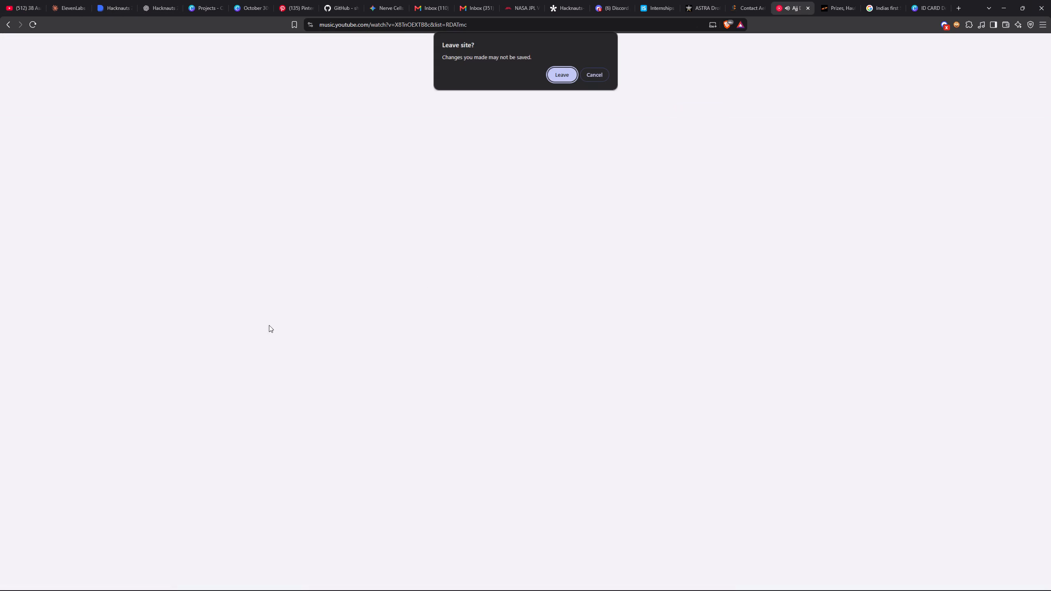
left_click(567, 75)
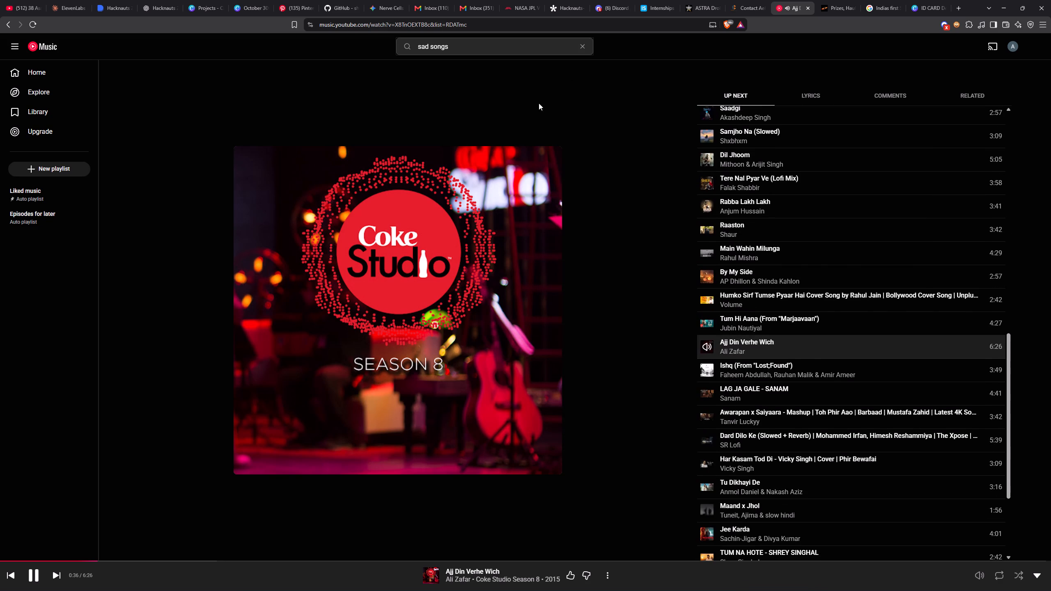